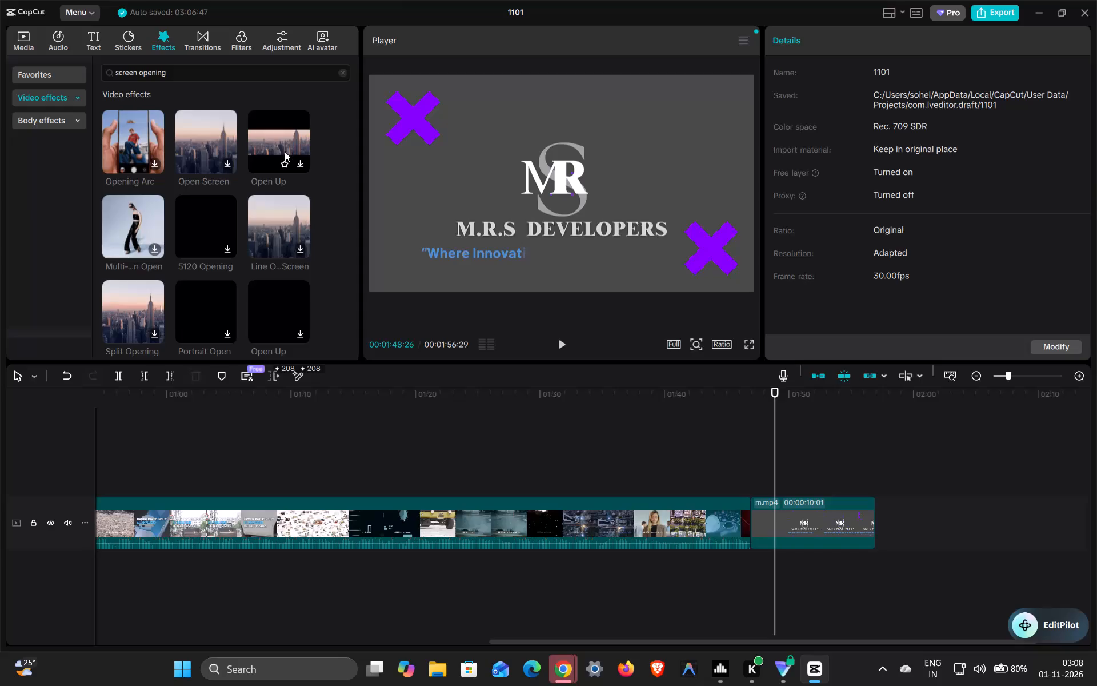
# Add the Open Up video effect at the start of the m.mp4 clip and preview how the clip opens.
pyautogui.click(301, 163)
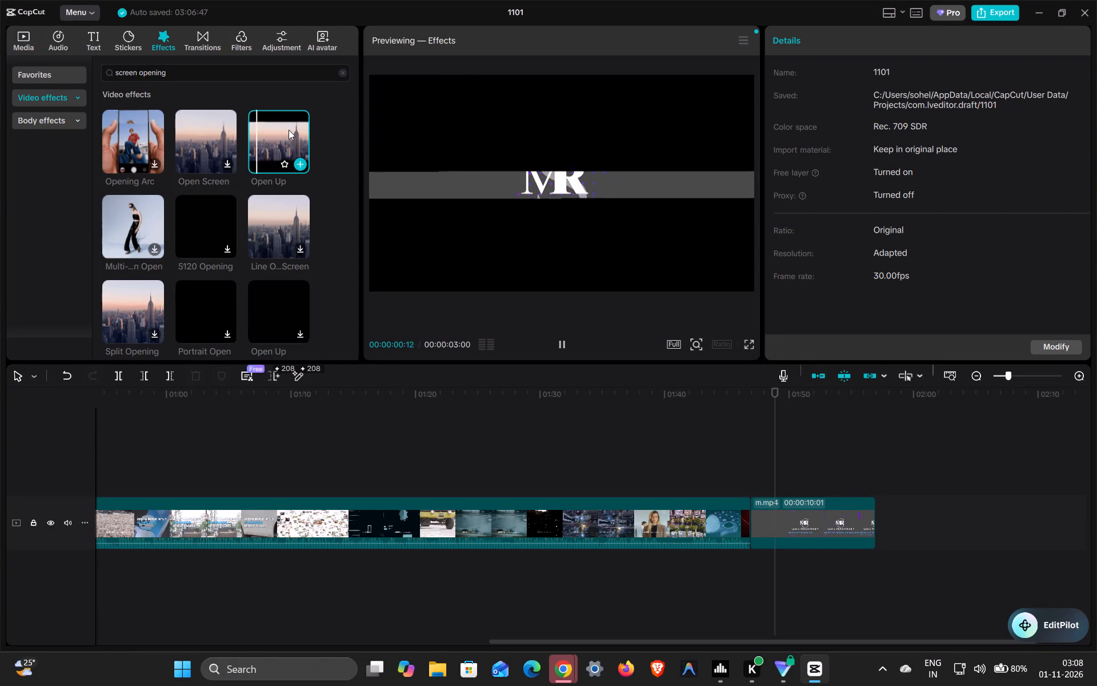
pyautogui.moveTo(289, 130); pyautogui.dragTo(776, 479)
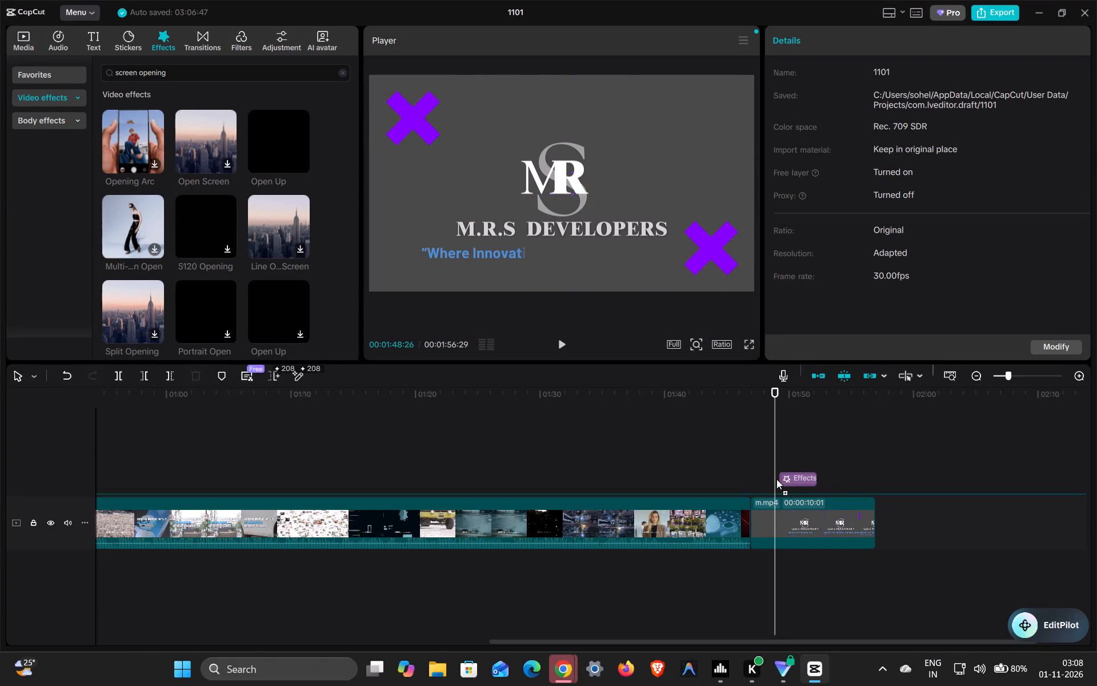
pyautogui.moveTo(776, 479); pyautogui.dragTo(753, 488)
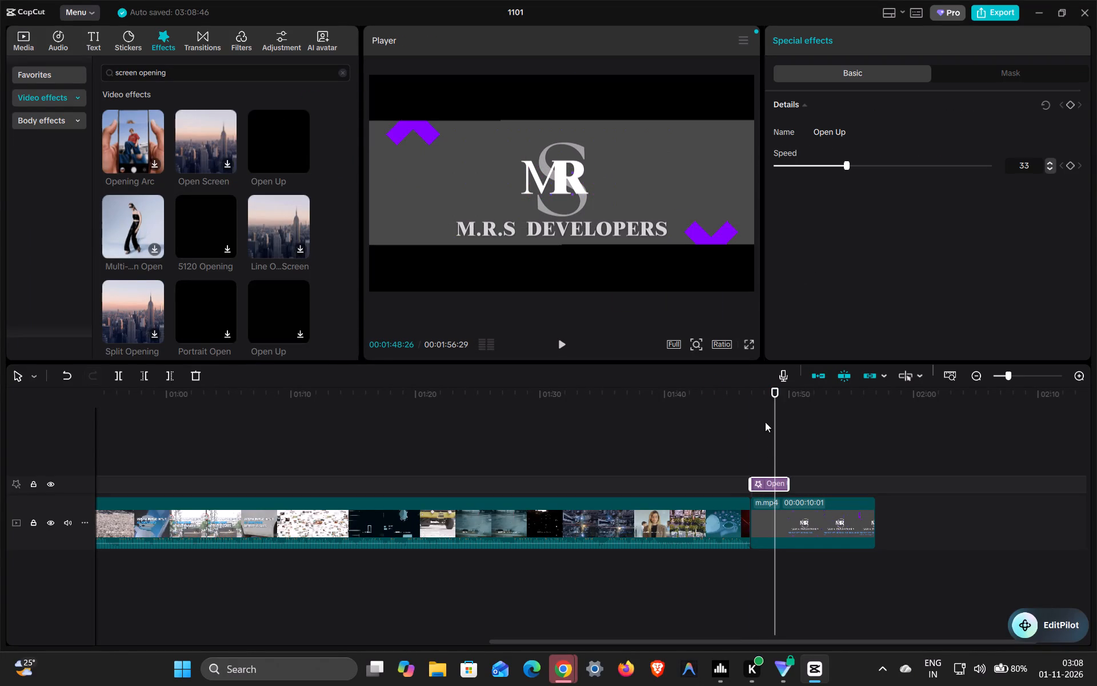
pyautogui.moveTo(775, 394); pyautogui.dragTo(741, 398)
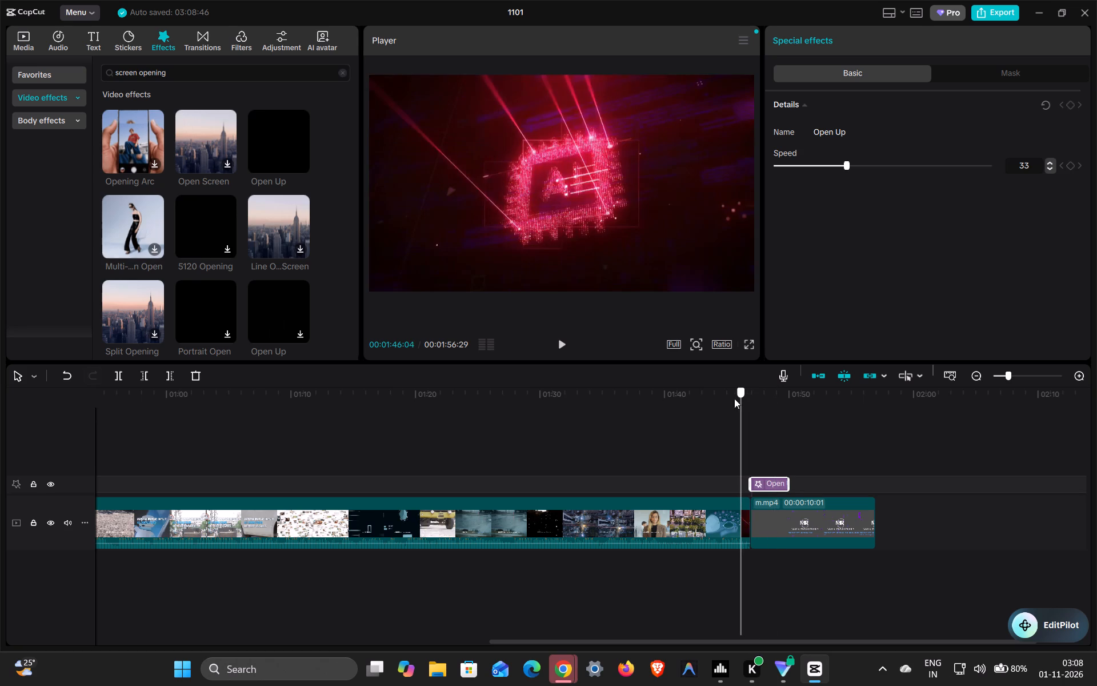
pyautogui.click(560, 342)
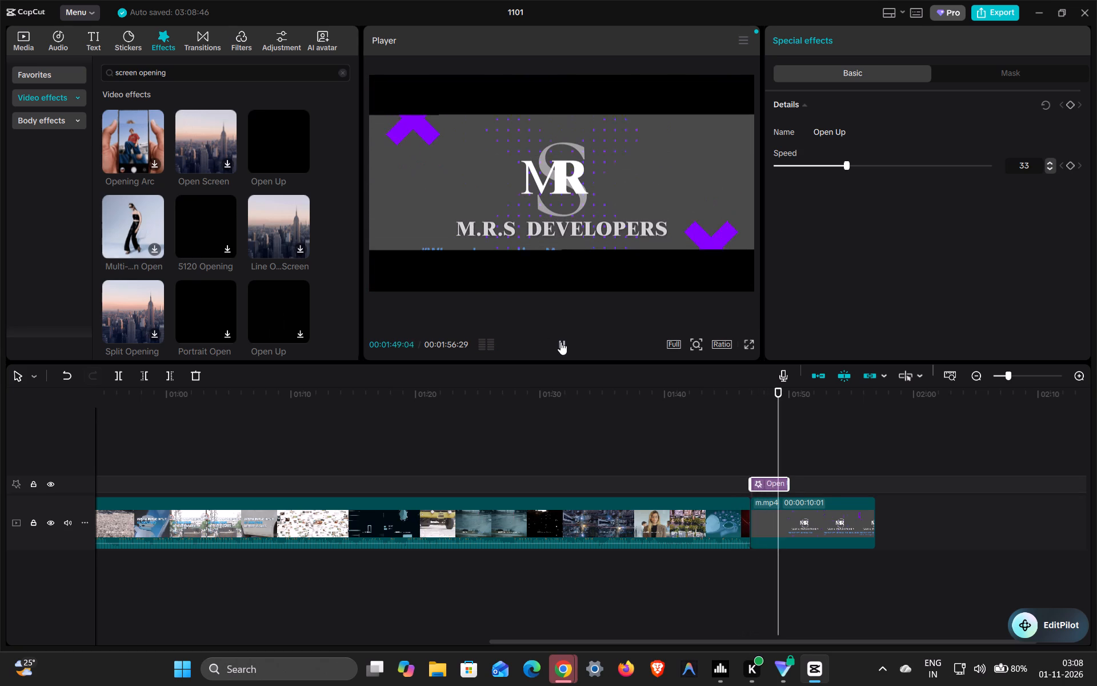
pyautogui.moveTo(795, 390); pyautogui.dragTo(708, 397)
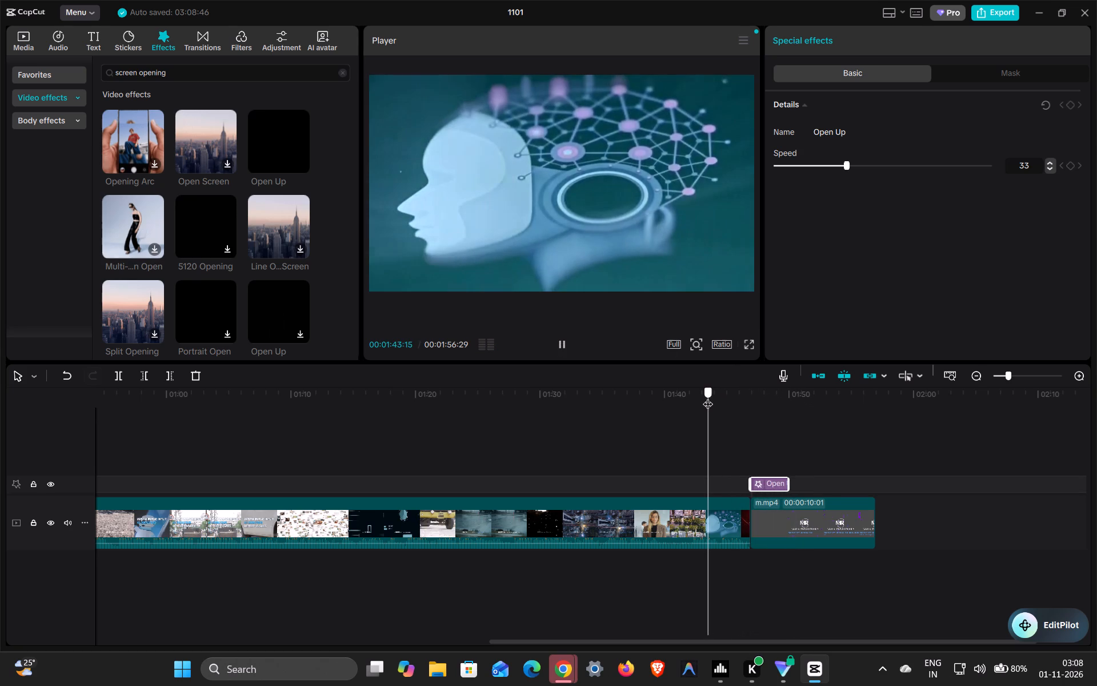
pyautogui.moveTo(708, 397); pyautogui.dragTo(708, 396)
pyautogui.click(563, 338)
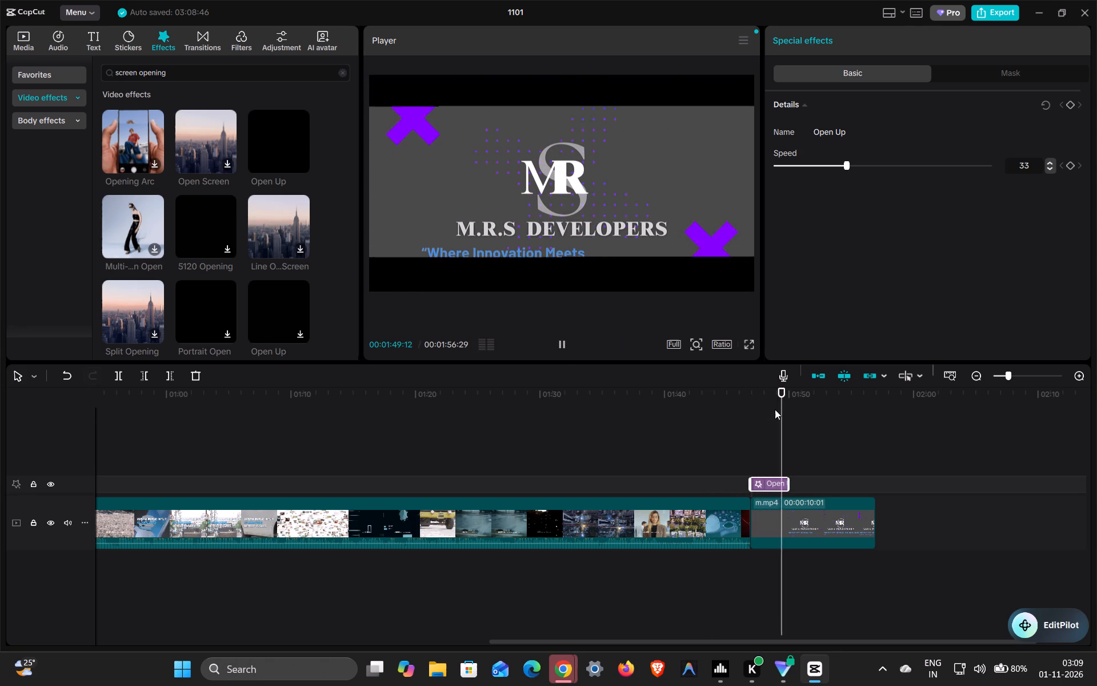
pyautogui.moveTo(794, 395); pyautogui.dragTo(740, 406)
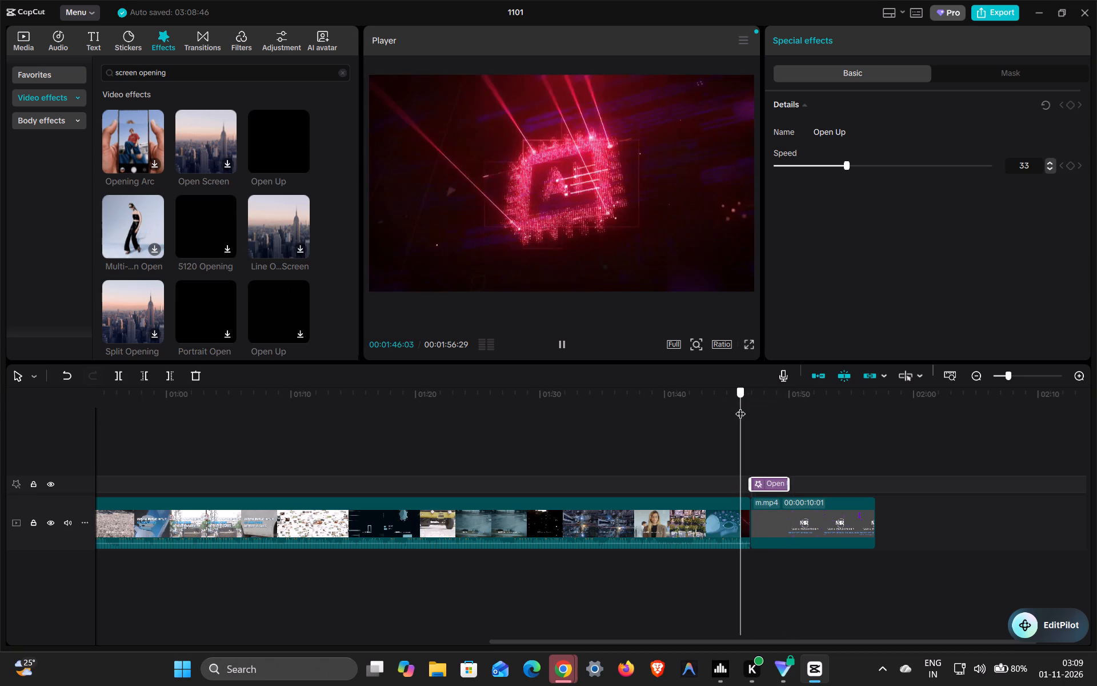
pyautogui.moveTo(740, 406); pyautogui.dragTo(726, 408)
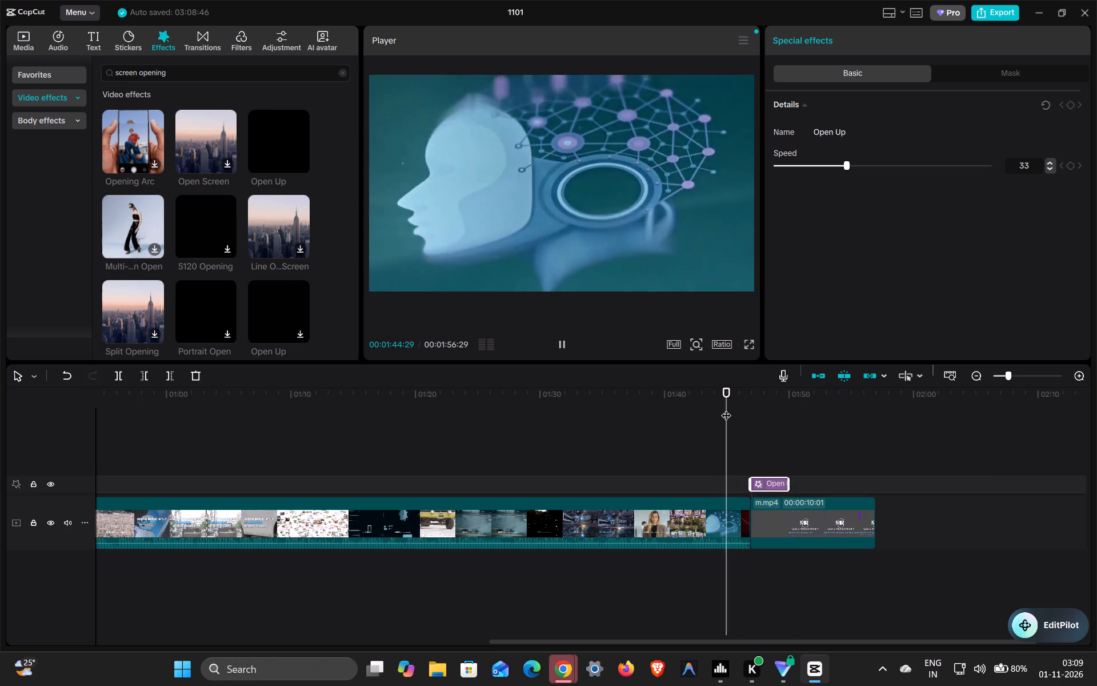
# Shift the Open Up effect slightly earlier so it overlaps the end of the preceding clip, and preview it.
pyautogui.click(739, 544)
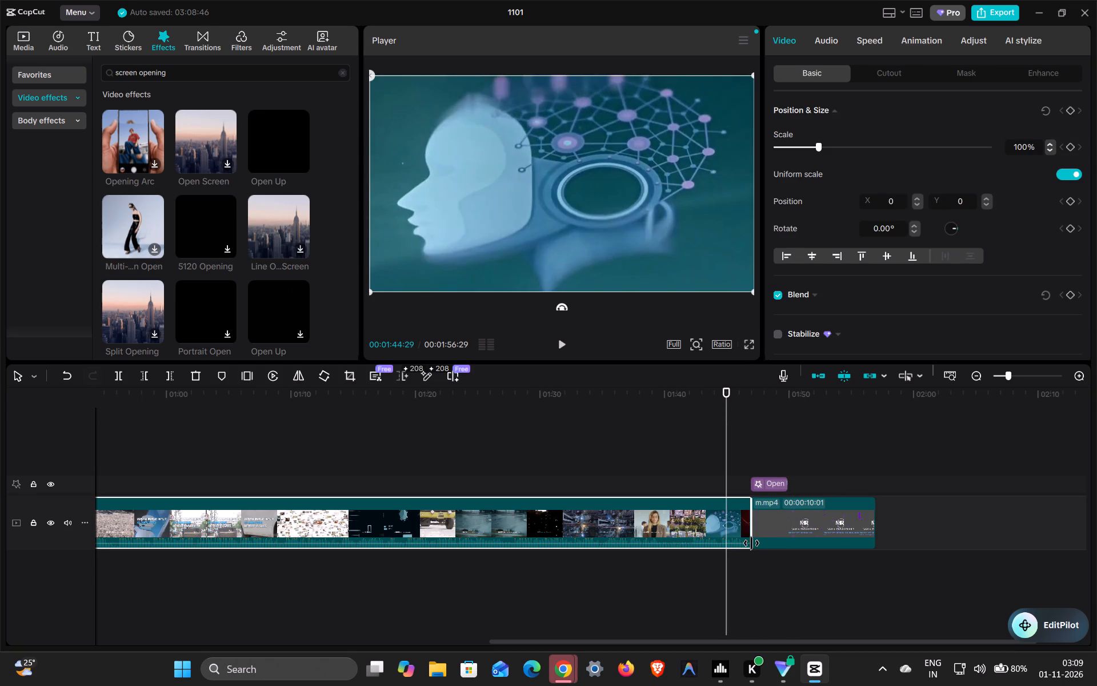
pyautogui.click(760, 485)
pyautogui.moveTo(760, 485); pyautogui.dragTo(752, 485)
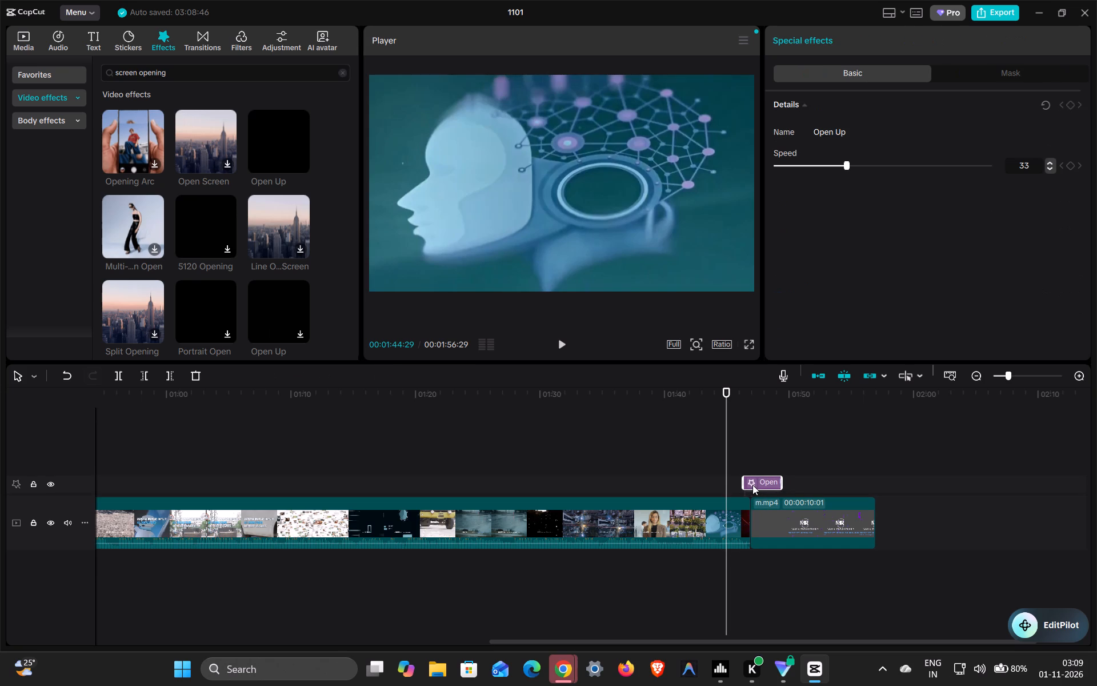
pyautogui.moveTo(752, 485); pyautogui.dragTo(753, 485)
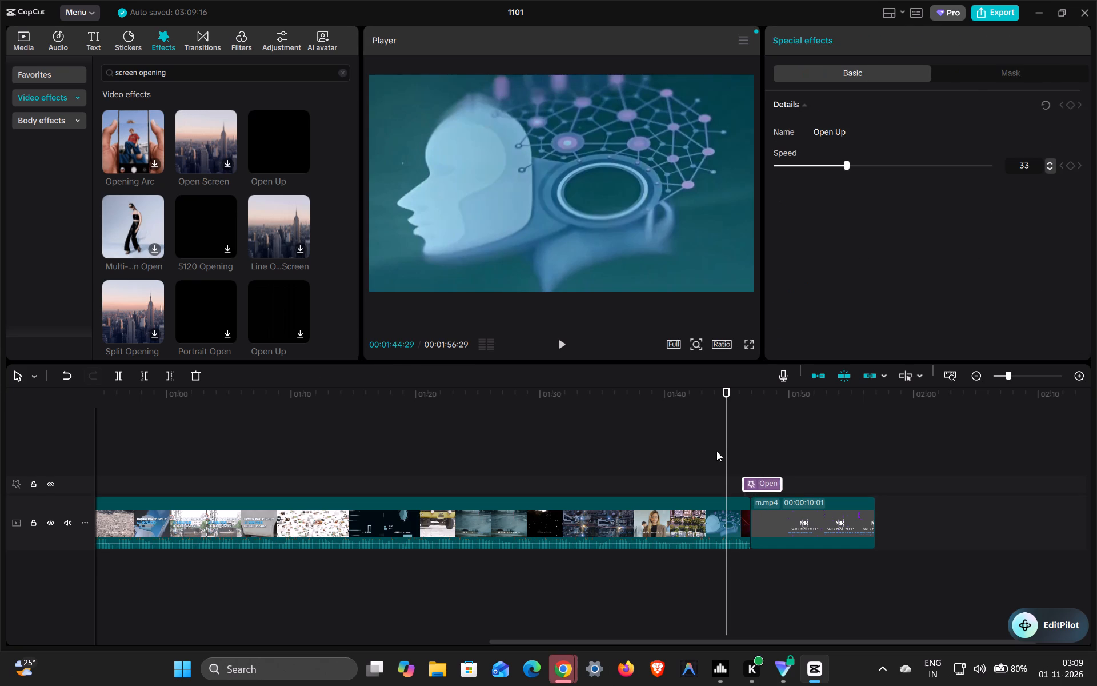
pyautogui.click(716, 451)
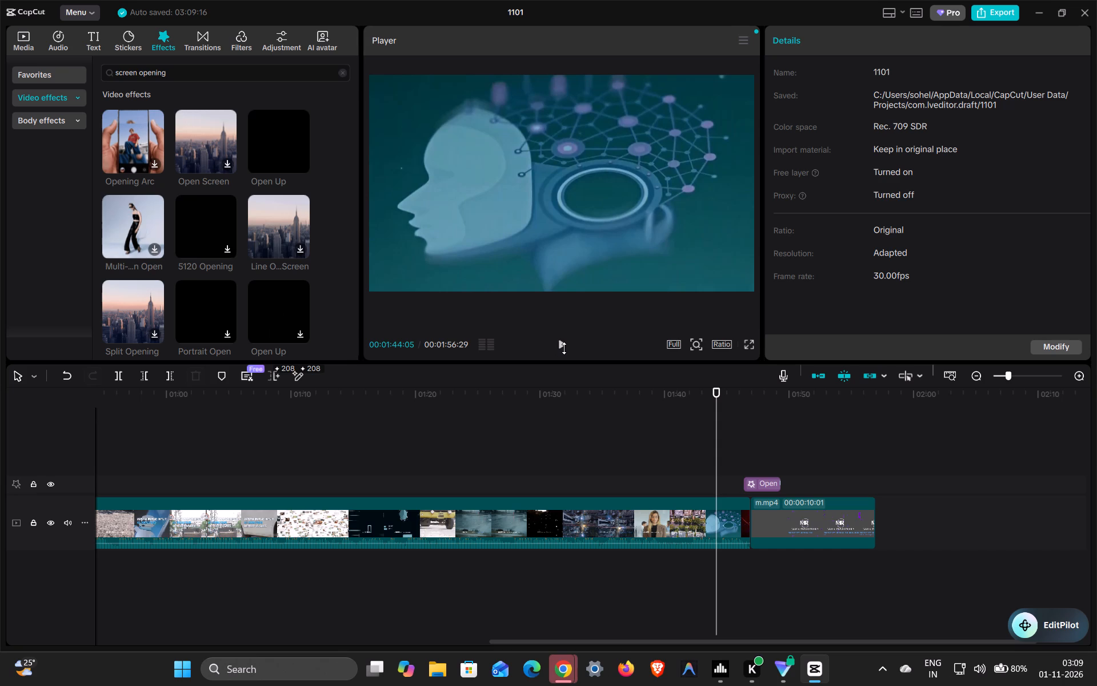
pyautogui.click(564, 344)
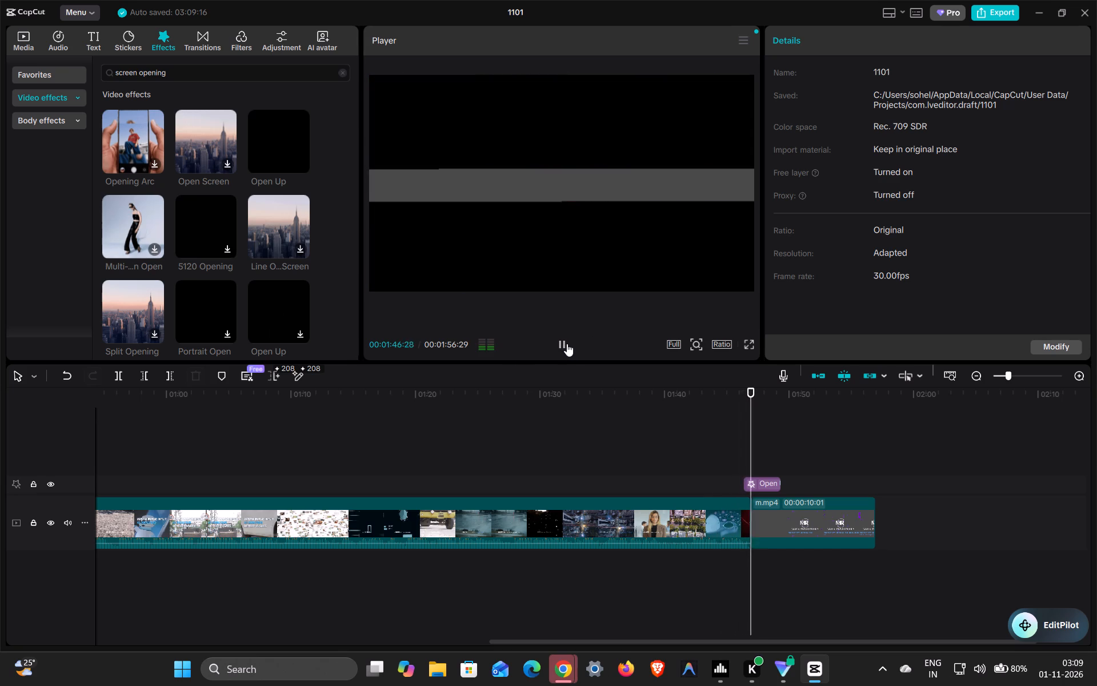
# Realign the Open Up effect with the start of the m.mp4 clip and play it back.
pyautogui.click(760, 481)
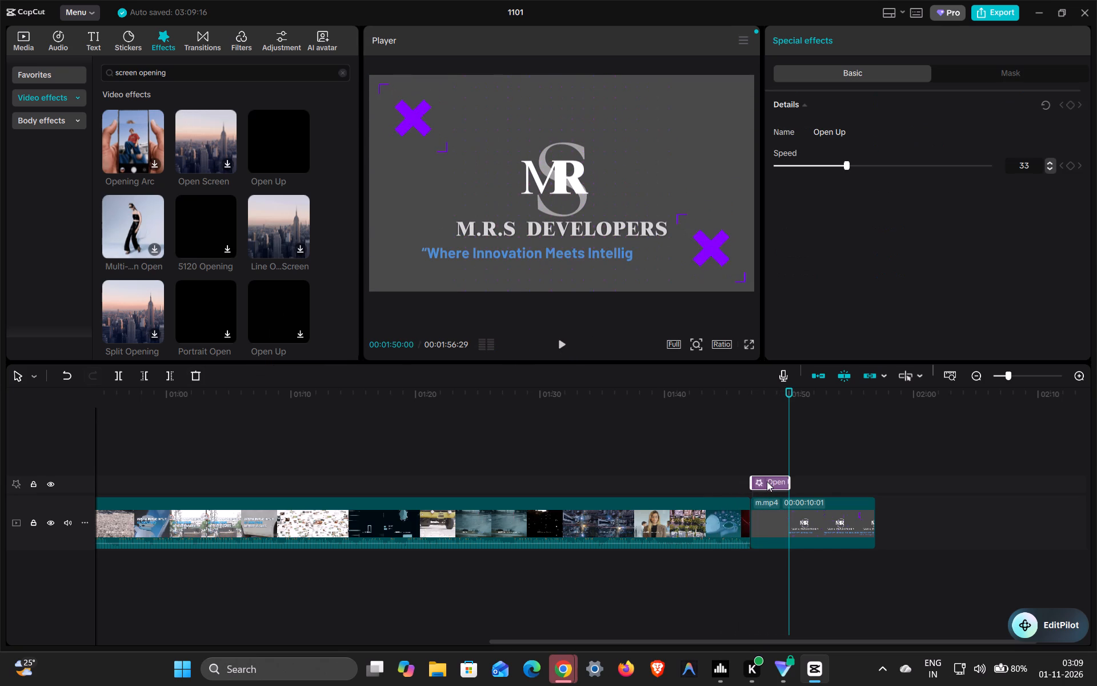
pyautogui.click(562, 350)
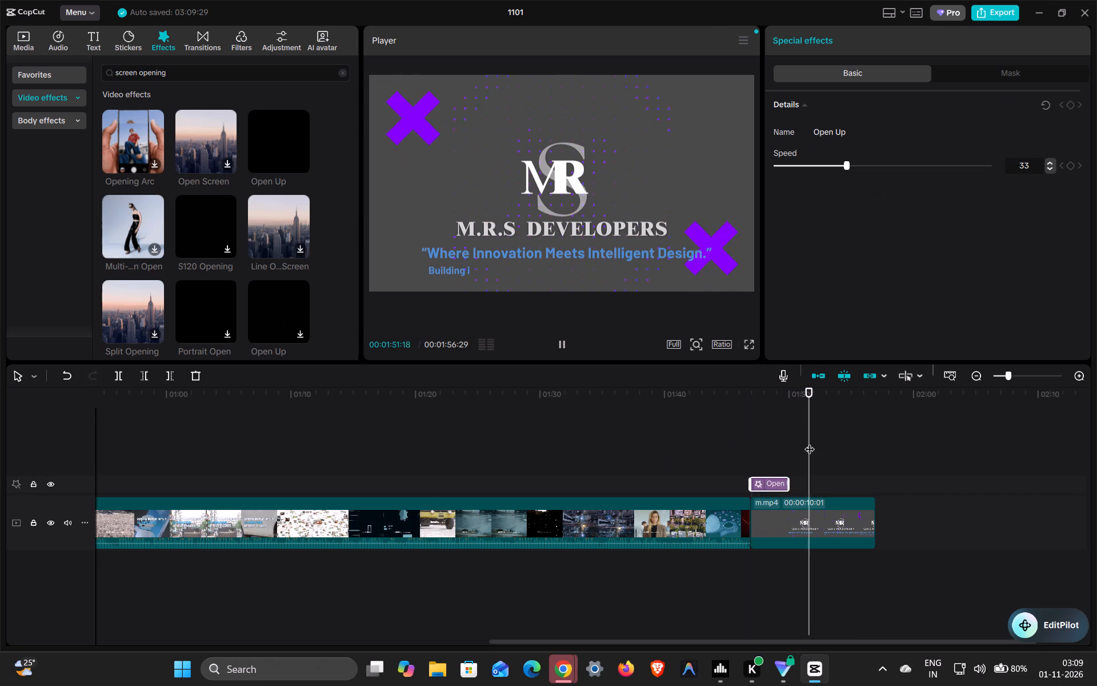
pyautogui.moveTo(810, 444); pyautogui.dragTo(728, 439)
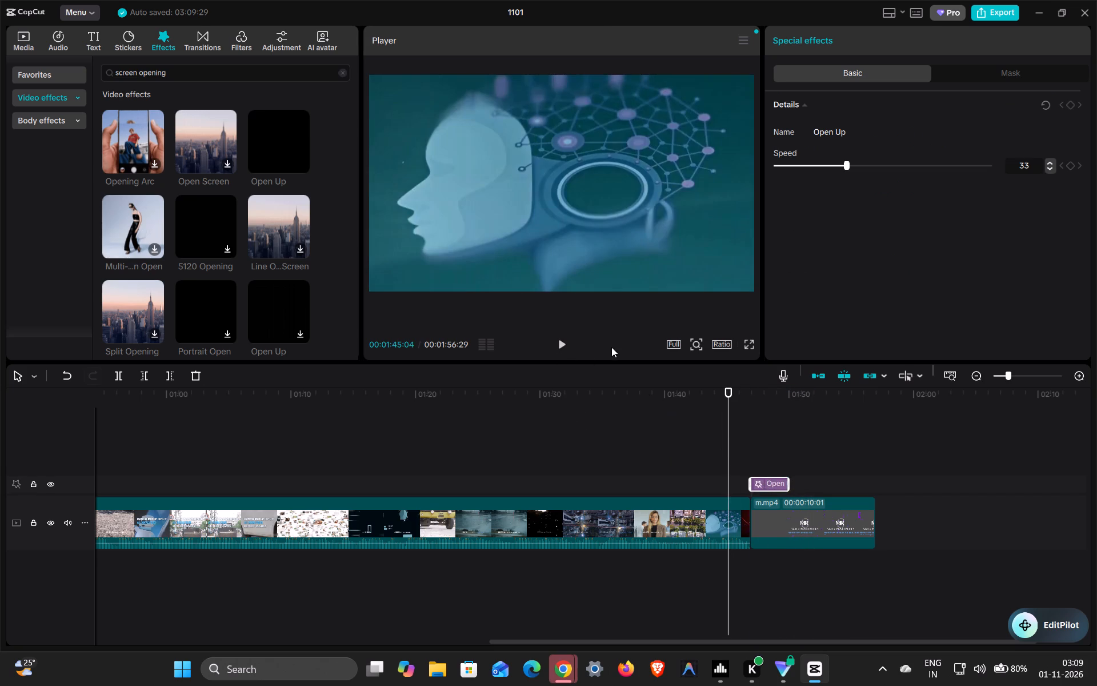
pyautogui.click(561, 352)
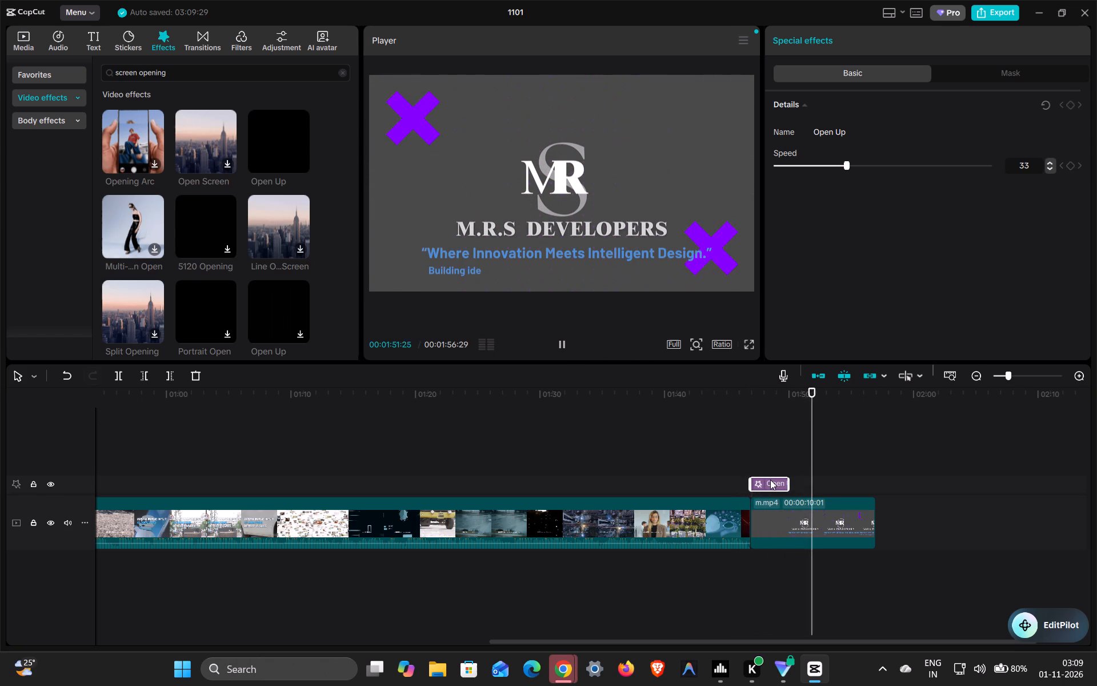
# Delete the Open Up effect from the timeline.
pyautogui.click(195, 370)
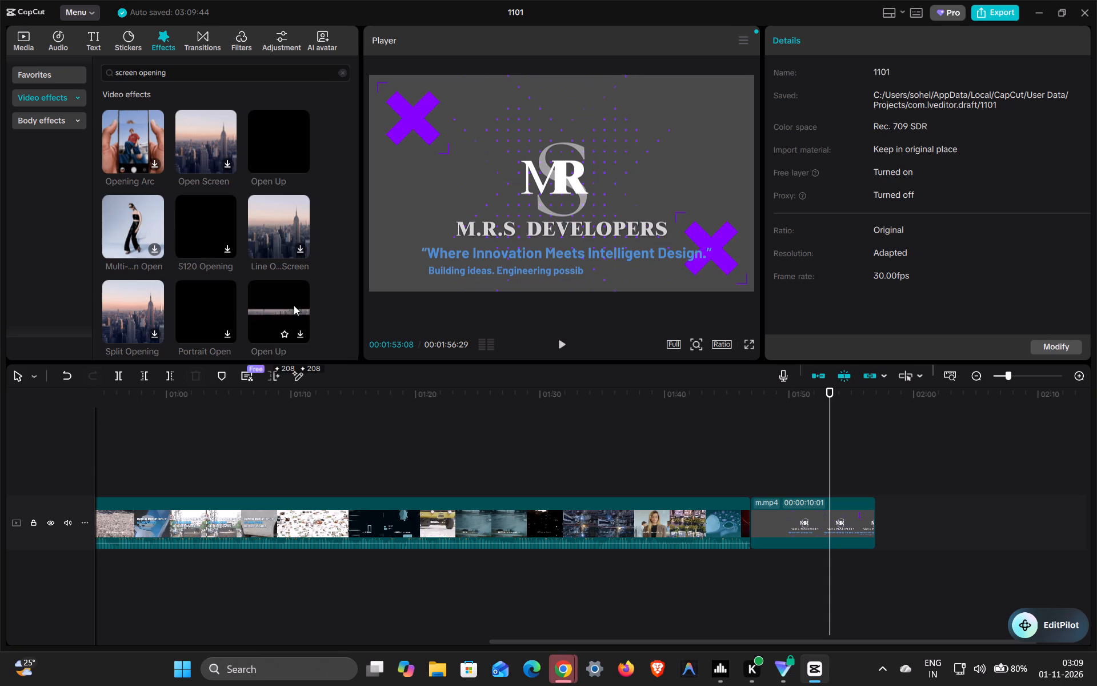
# Clear the "screen opening" effect search and show the Trending video effects.
pyautogui.scroll(-1, 279, 150)
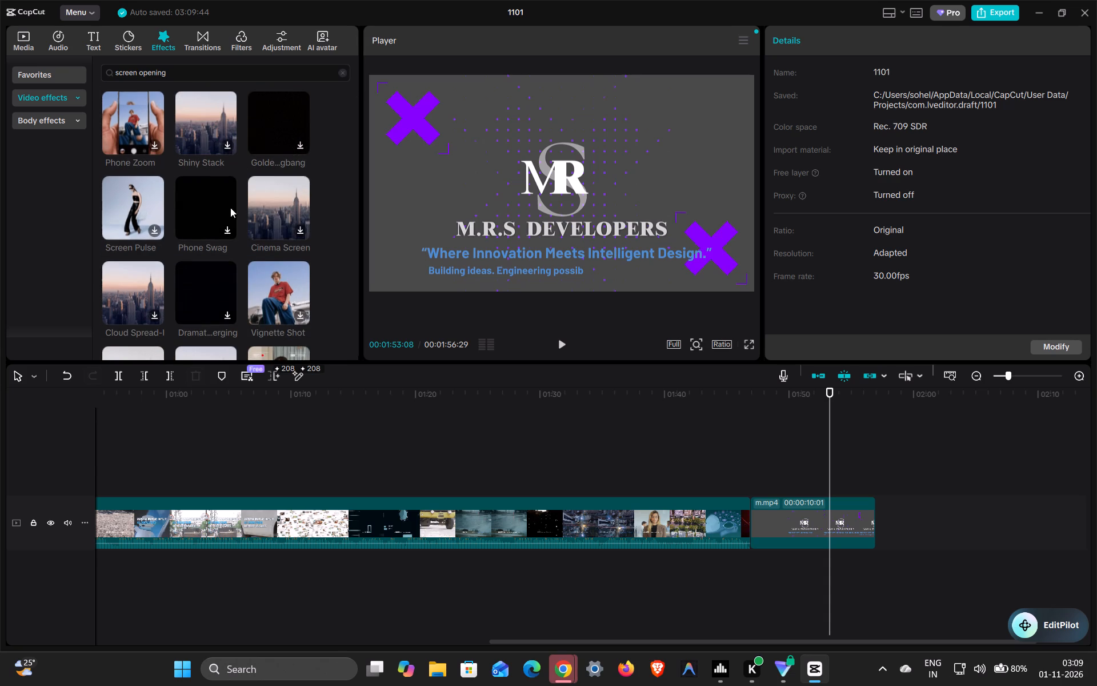
pyautogui.scroll(4, 137, 210)
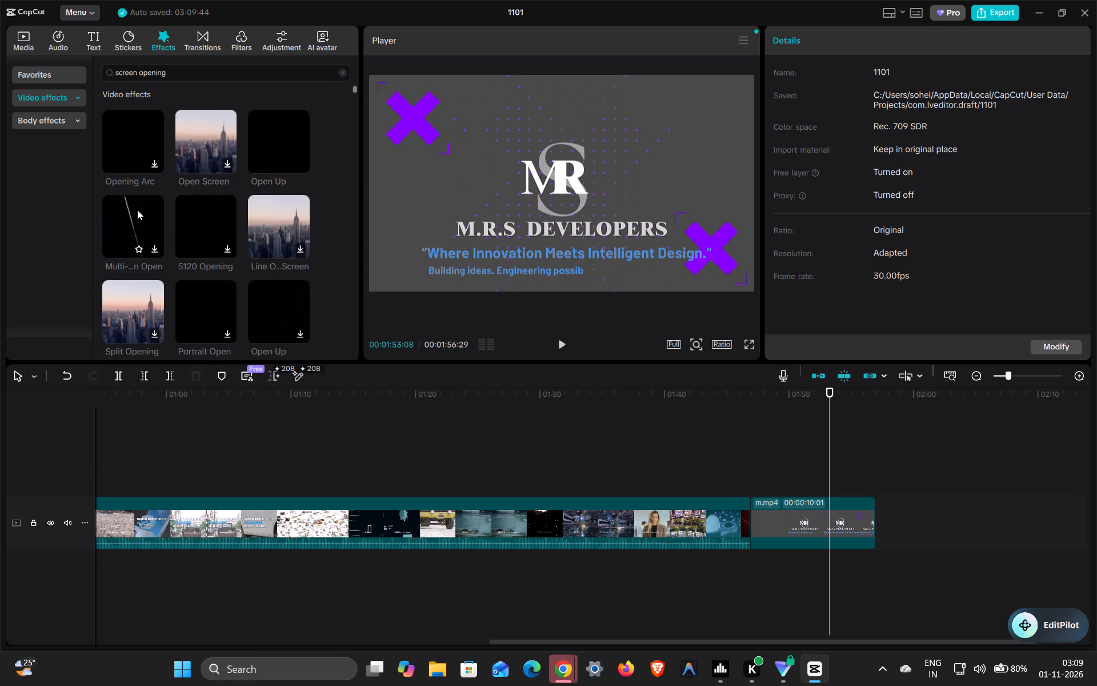
pyautogui.click(340, 73)
pyautogui.click(63, 109)
pyautogui.click(63, 110)
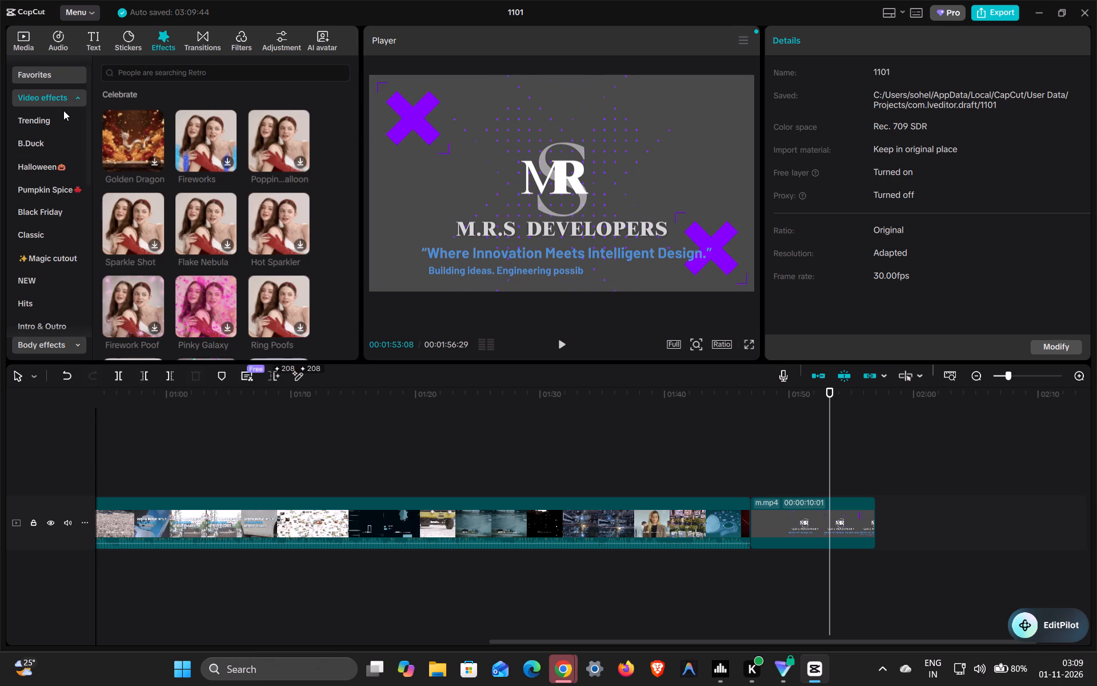
pyautogui.click(63, 120)
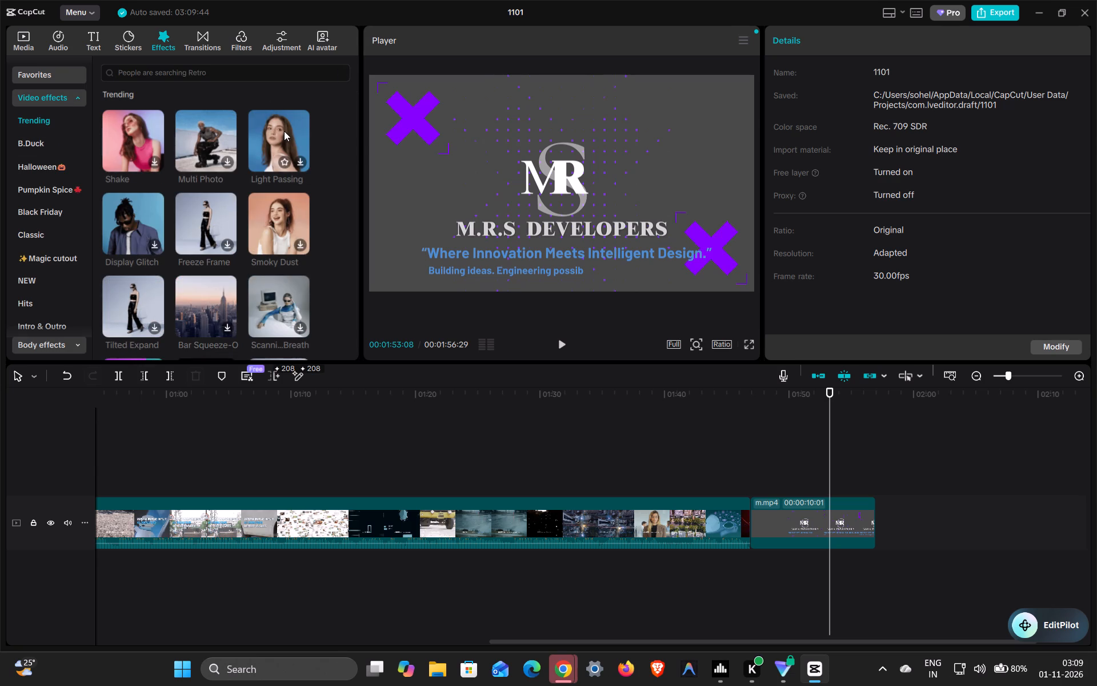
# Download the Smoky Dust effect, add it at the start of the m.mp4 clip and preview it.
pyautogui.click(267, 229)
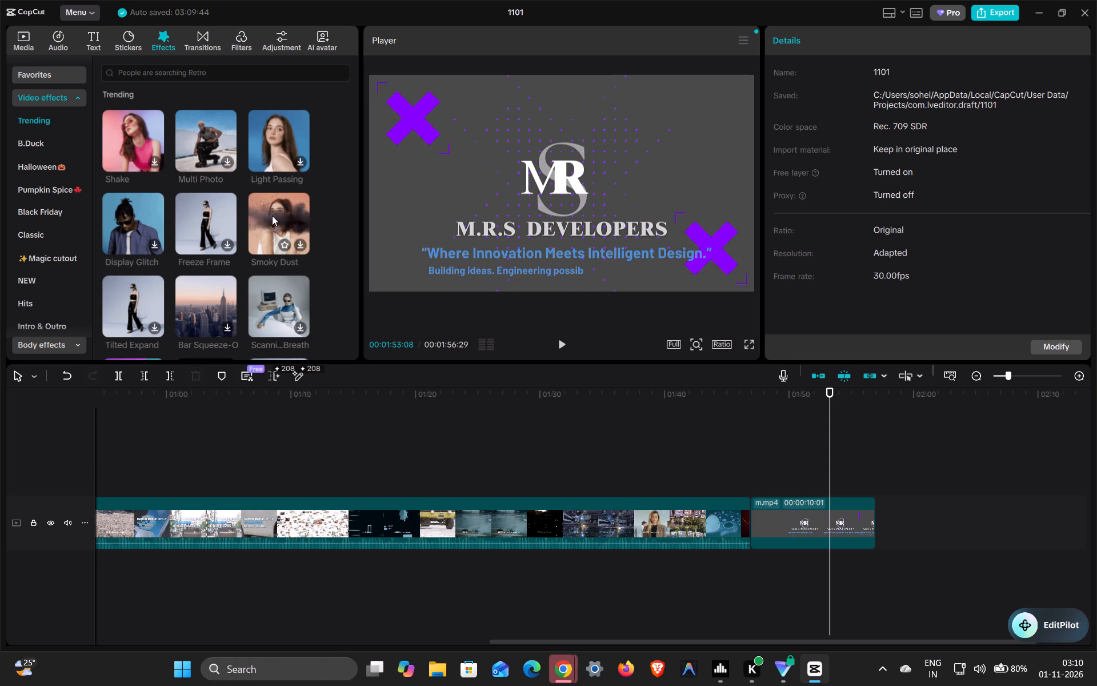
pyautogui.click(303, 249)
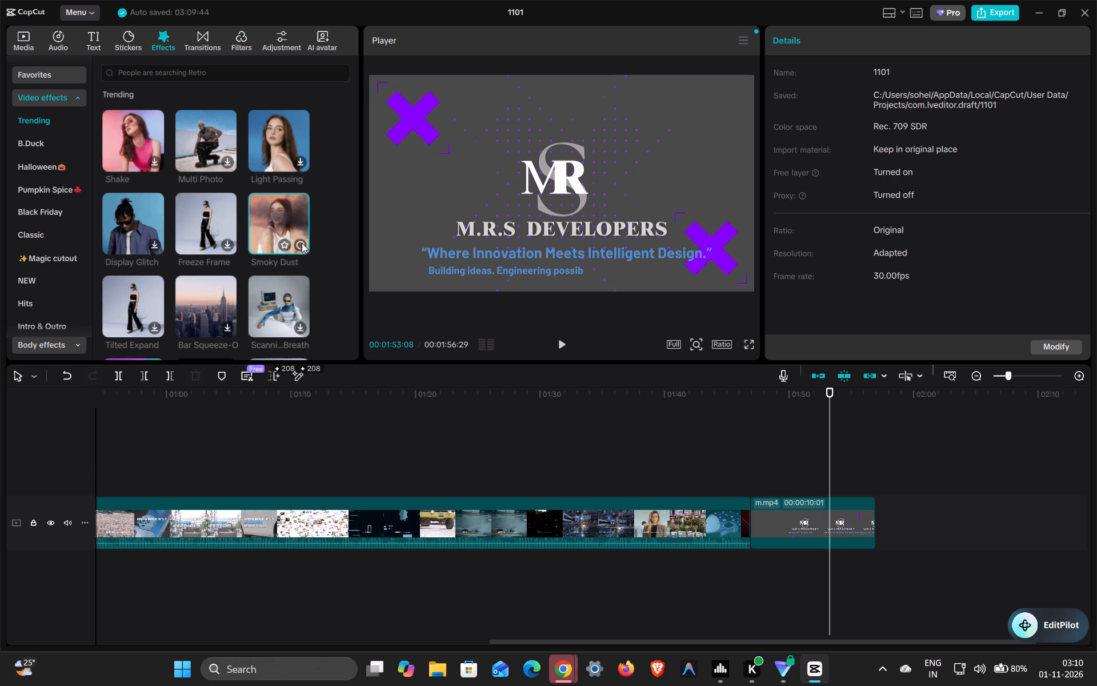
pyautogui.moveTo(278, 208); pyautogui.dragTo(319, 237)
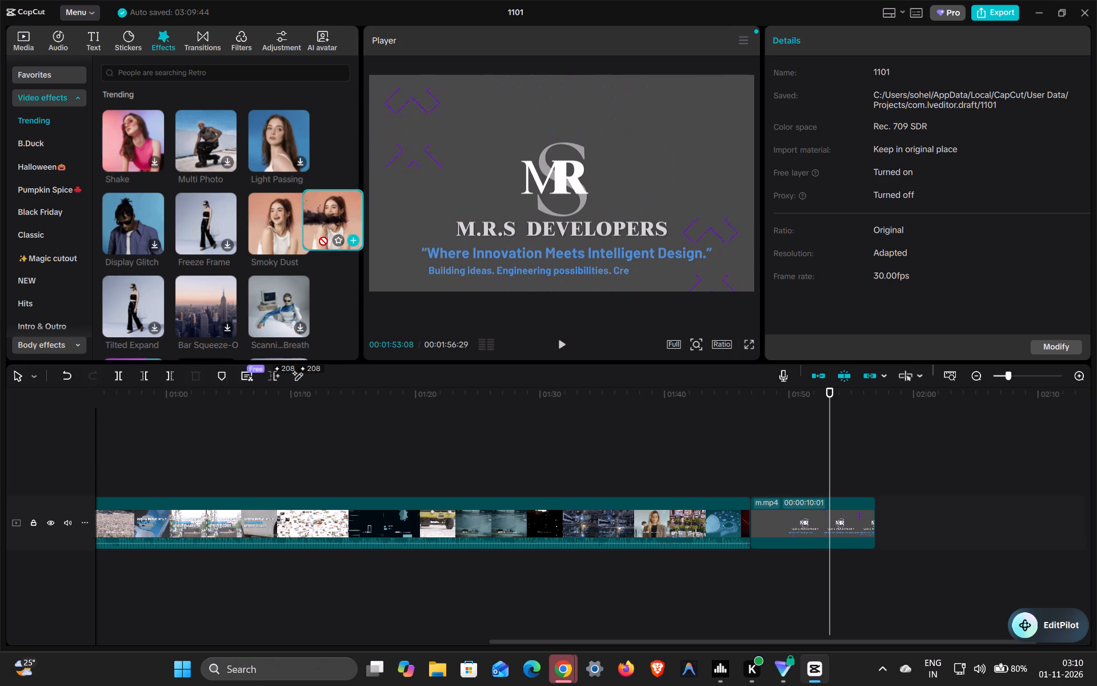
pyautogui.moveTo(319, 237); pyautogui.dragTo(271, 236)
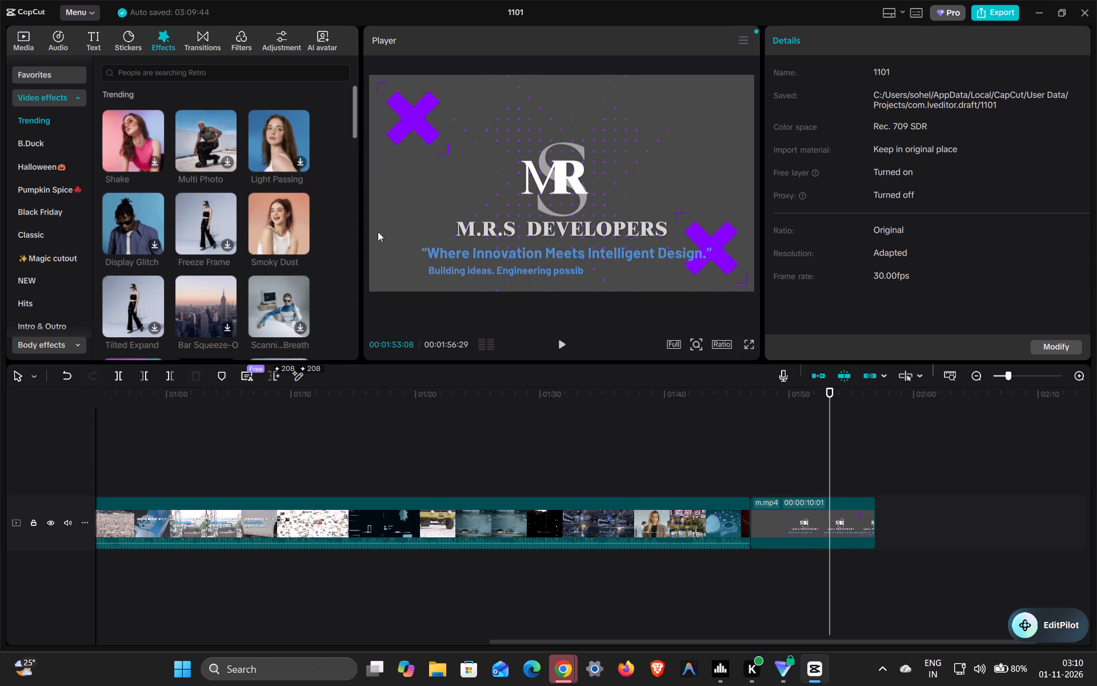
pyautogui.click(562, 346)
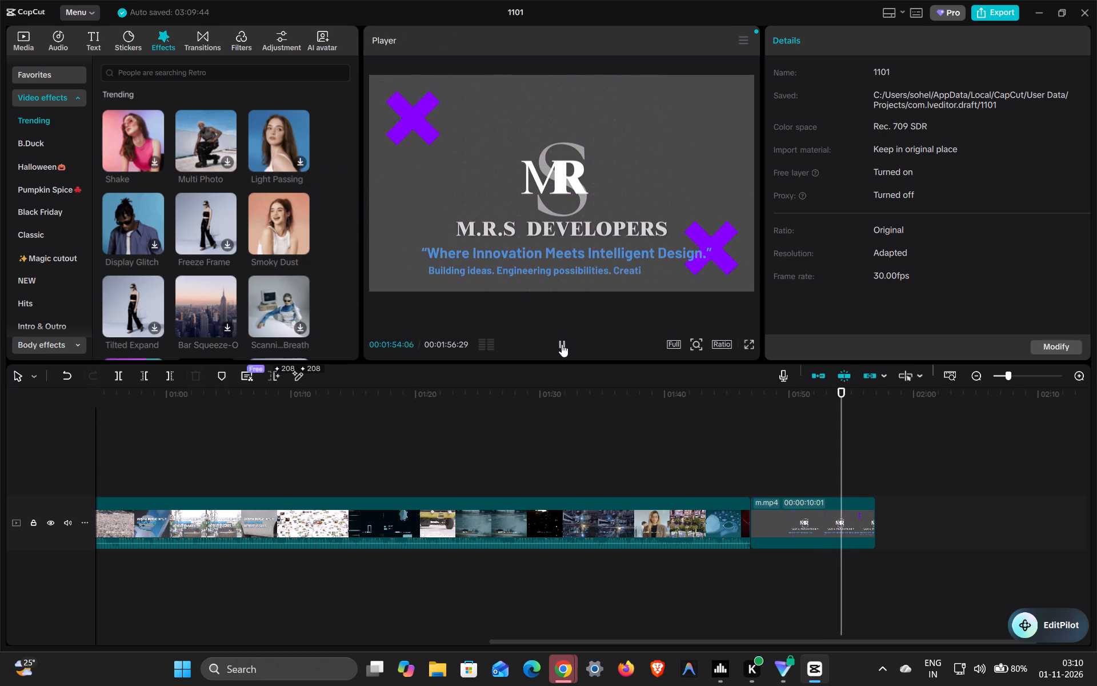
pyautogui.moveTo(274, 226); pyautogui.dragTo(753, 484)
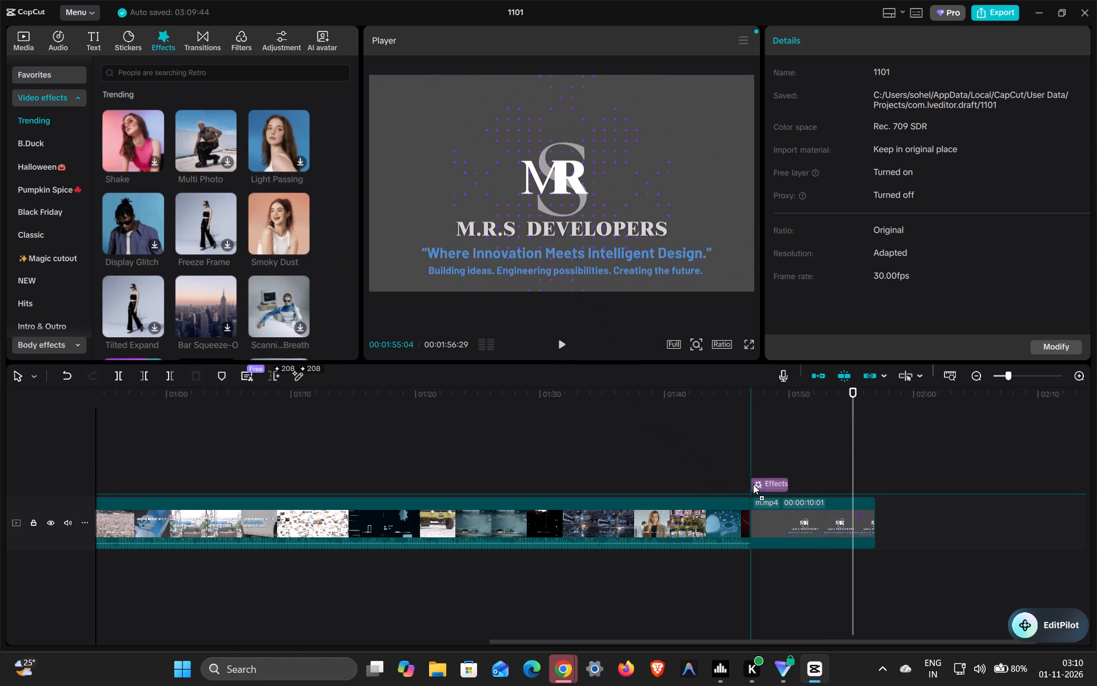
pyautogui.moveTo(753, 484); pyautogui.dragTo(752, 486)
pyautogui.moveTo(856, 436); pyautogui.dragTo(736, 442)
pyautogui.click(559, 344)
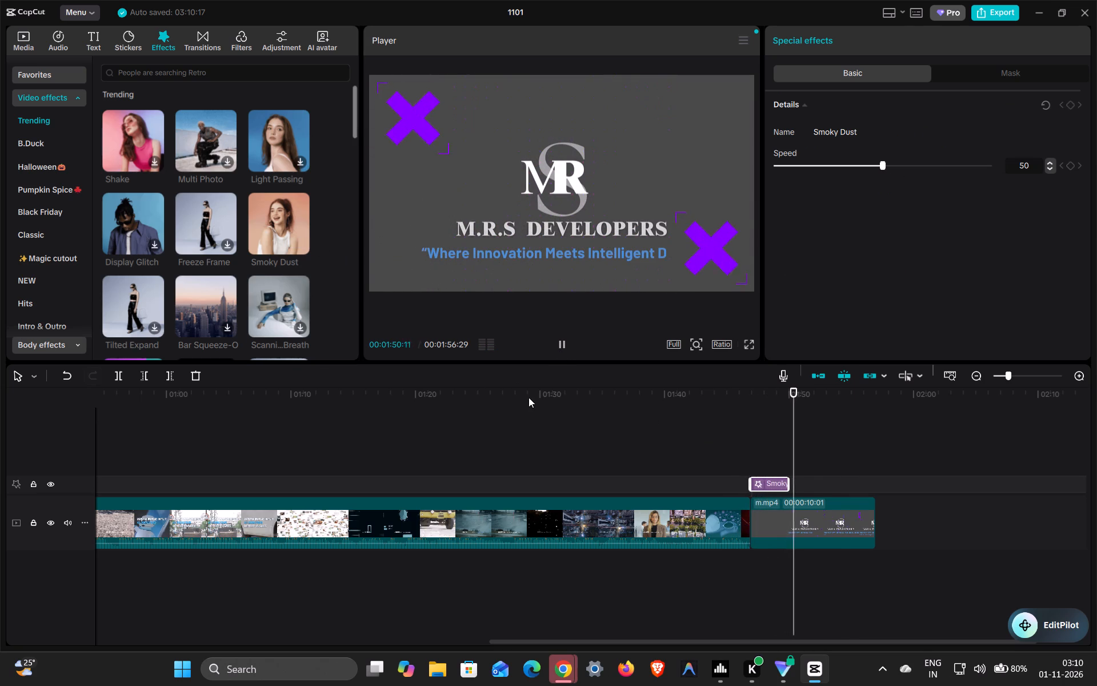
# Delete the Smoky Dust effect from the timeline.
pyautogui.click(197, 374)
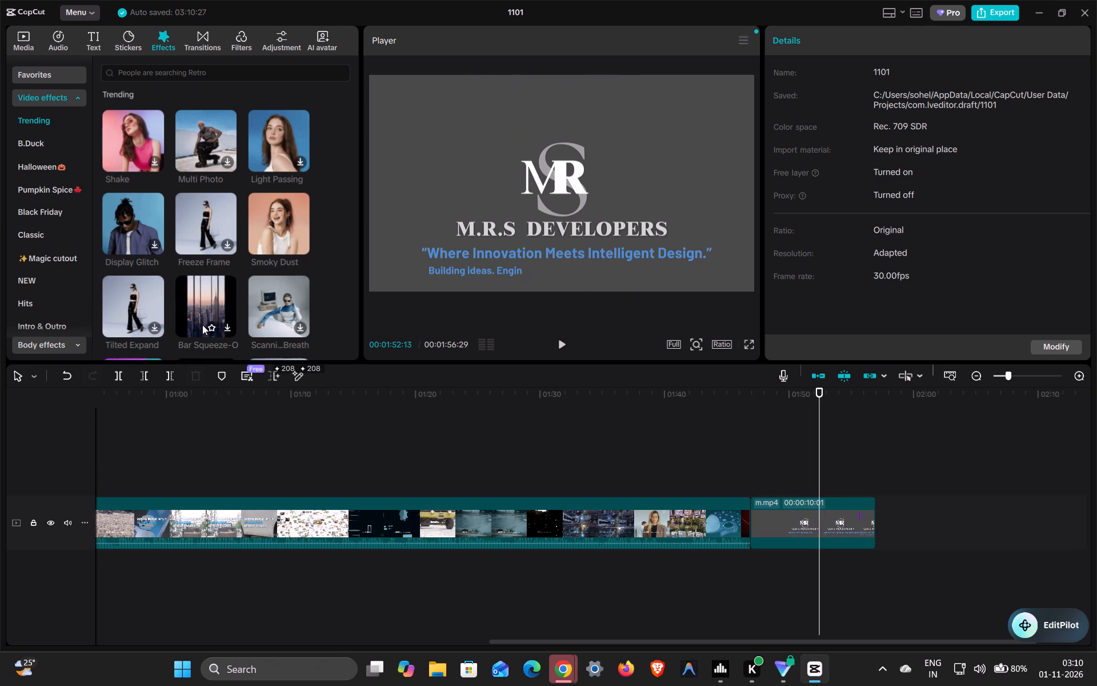
# Browse the Trending video effects for one that suits the logo clip.
pyautogui.scroll(-1, 202, 325)
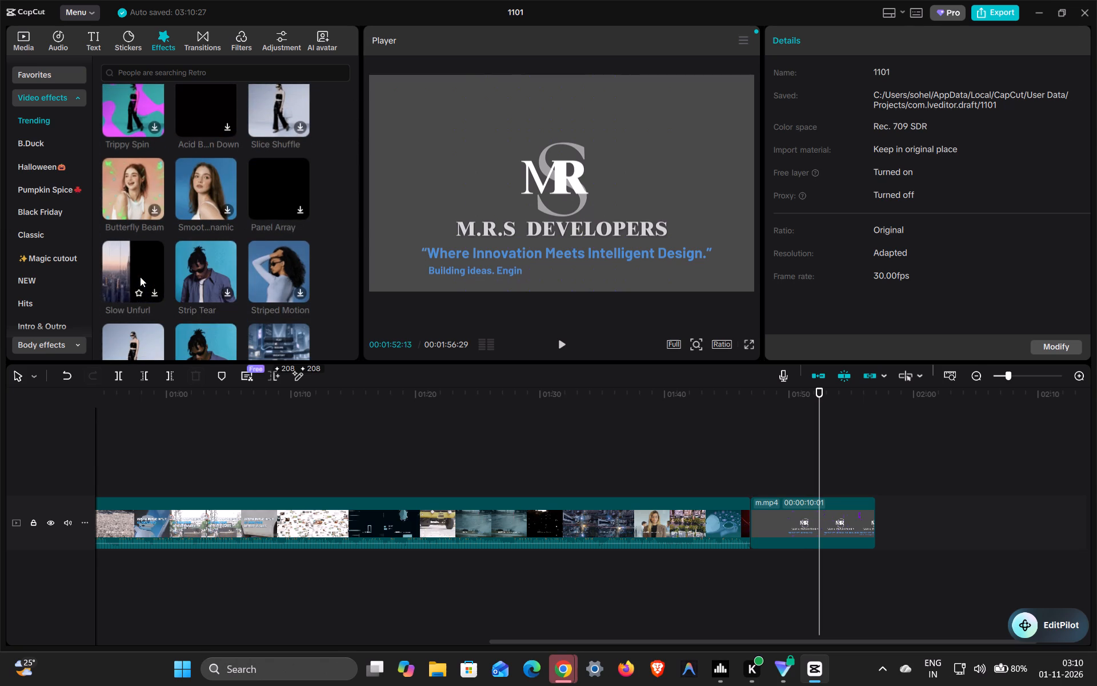
pyautogui.scroll(-1, 140, 277)
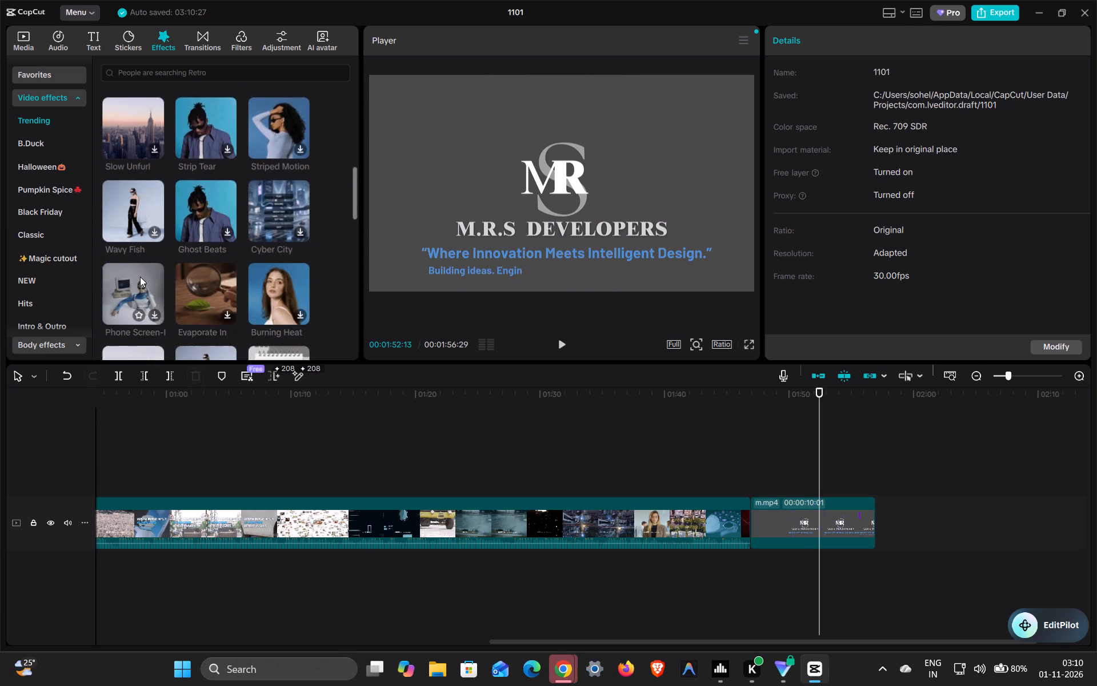
pyautogui.scroll(-3, 140, 277)
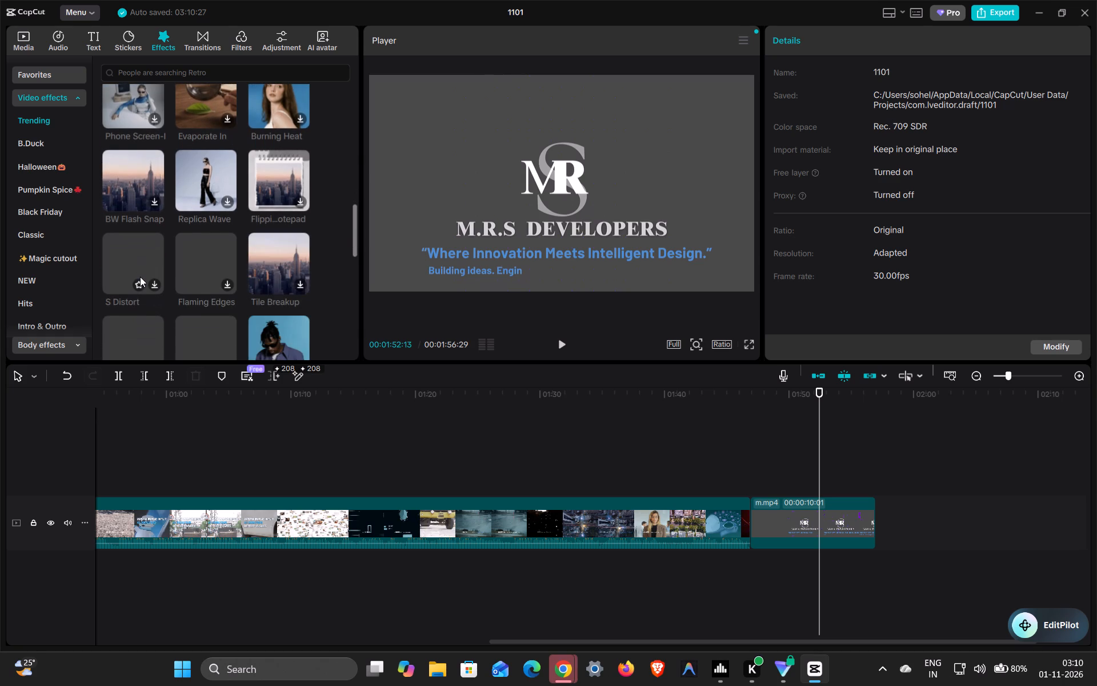
pyautogui.scroll(-1, 207, 234)
pyautogui.scroll(1, 229, 196)
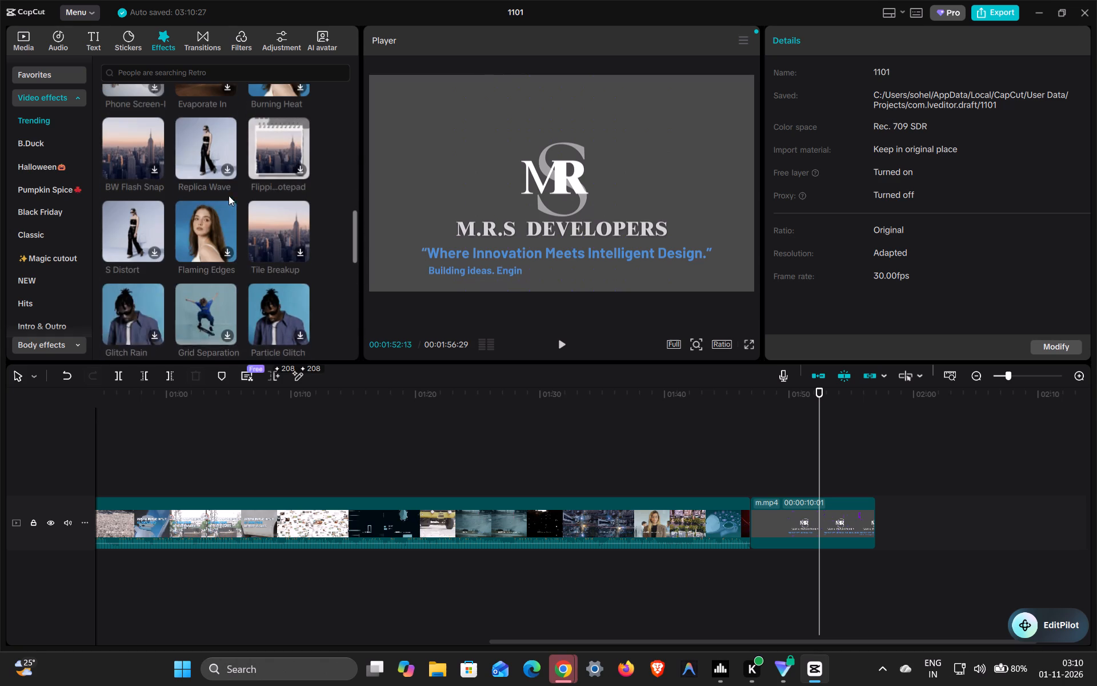
pyautogui.scroll(2, 229, 196)
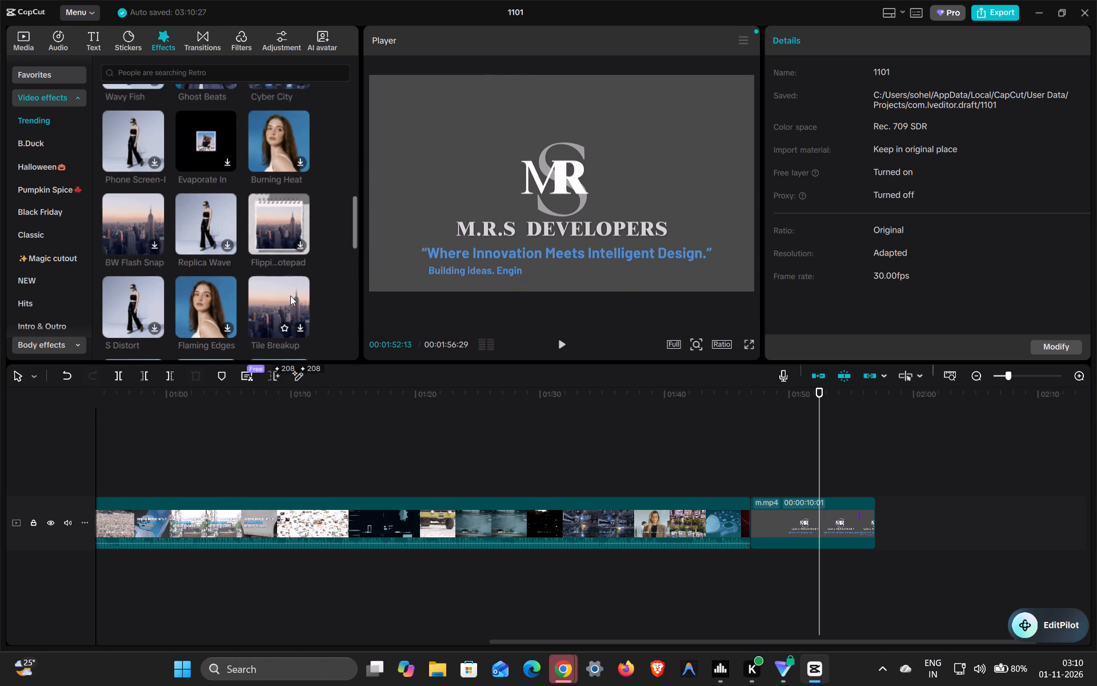
pyautogui.scroll(-1, 290, 296)
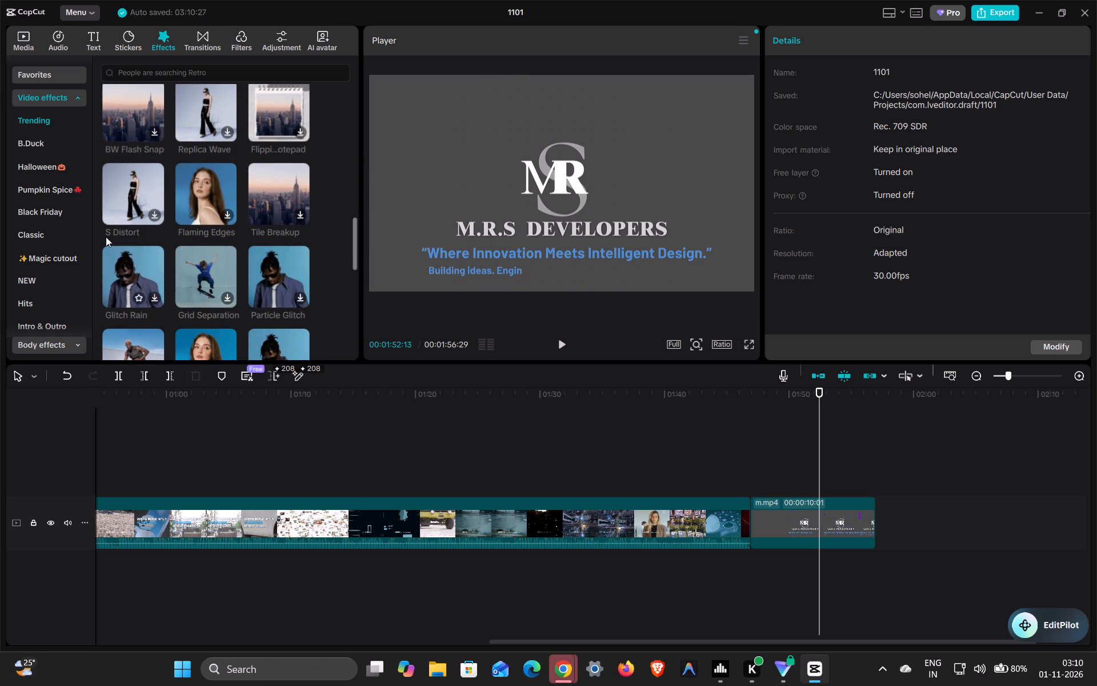
# Look through the 3D, Screen and Celebrate video effects and the Trending body effects for a suitable effect.
pyautogui.scroll(-1, 49, 218)
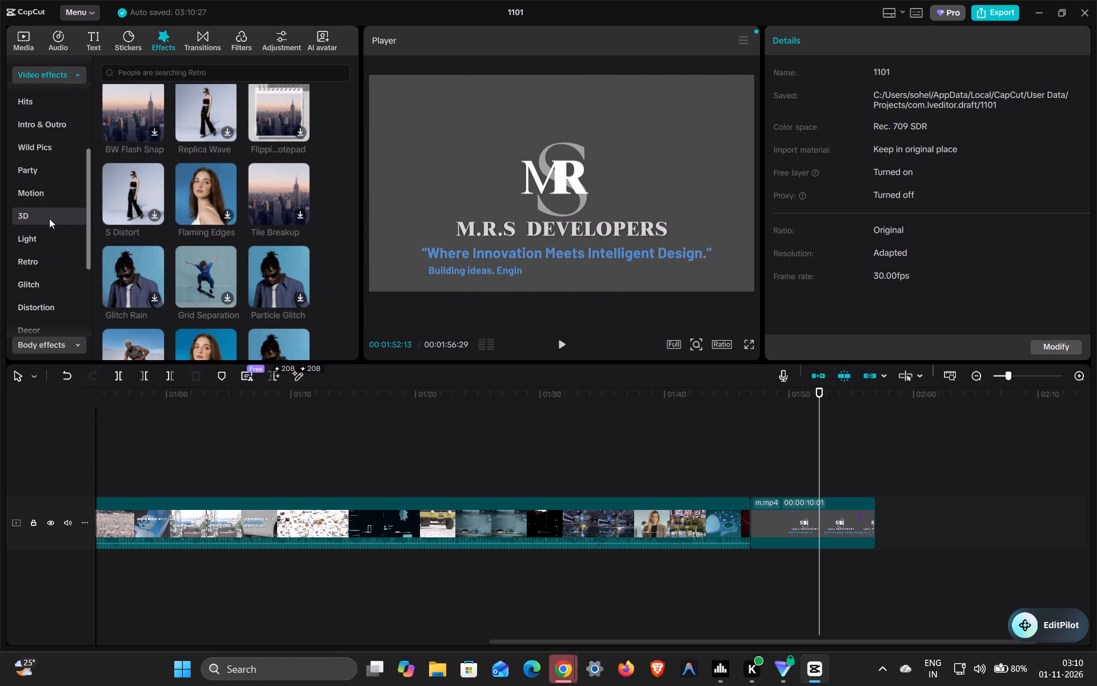
pyautogui.click(47, 216)
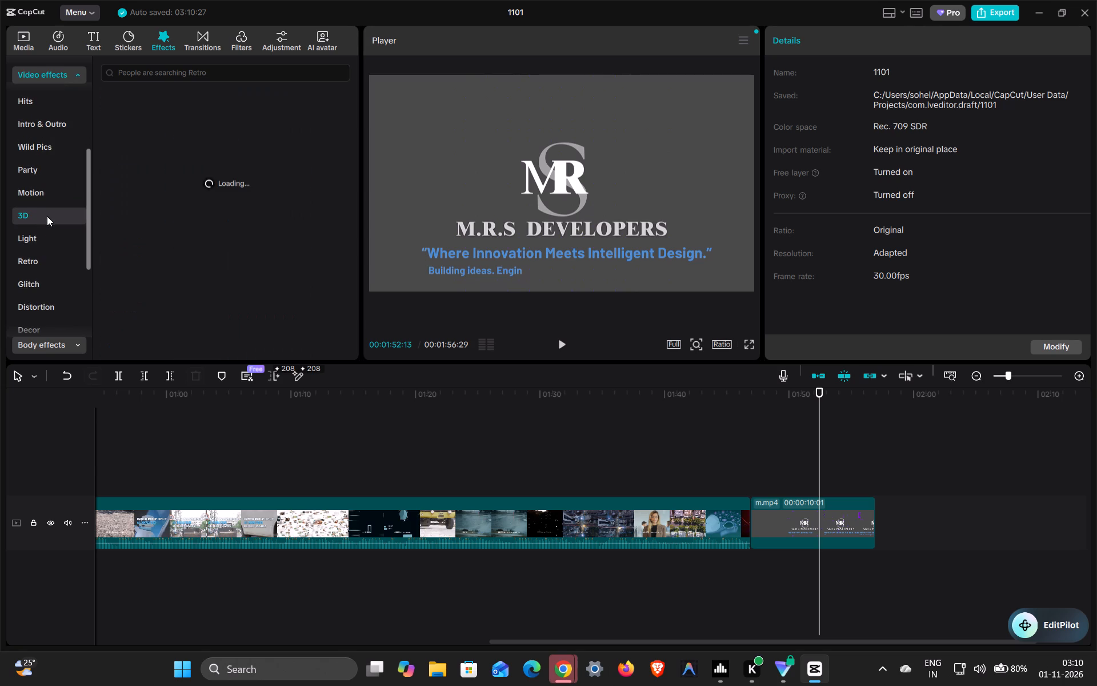
pyautogui.scroll(-1, 47, 216)
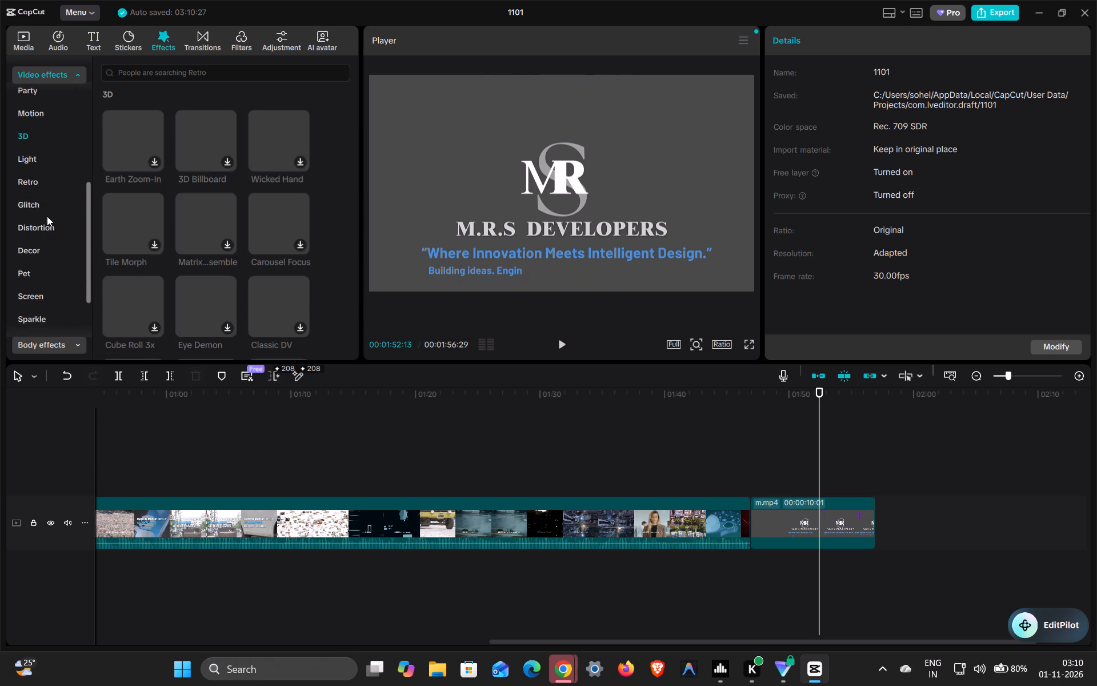
pyautogui.scroll(-1, 47, 216)
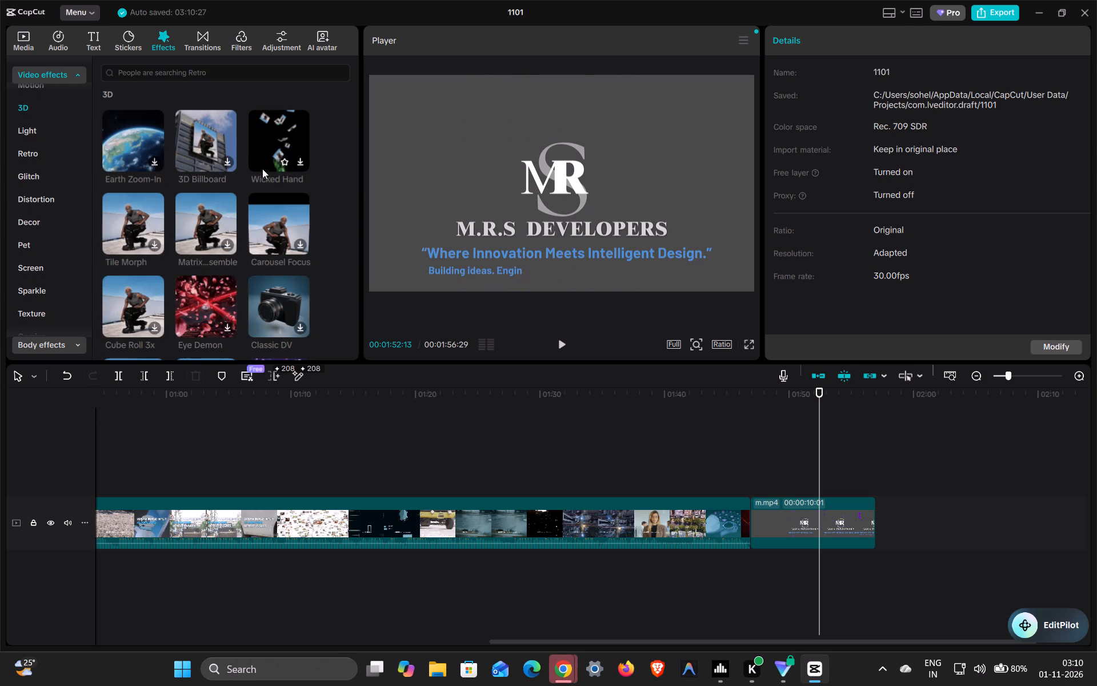
pyautogui.click(40, 270)
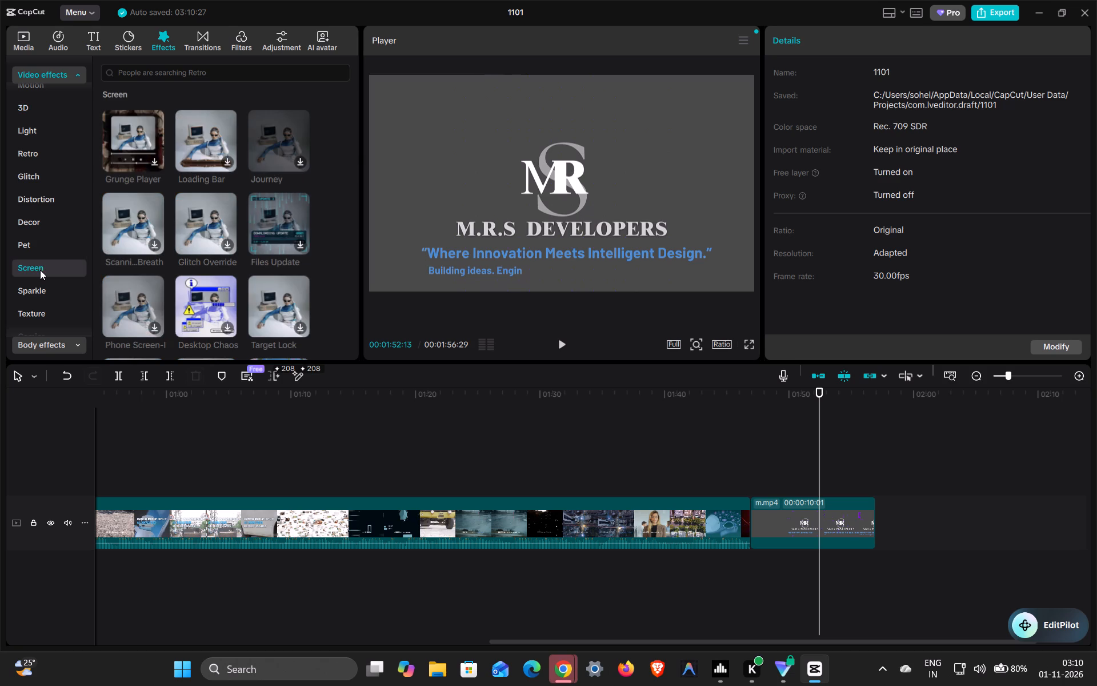
pyautogui.scroll(-1, 48, 327)
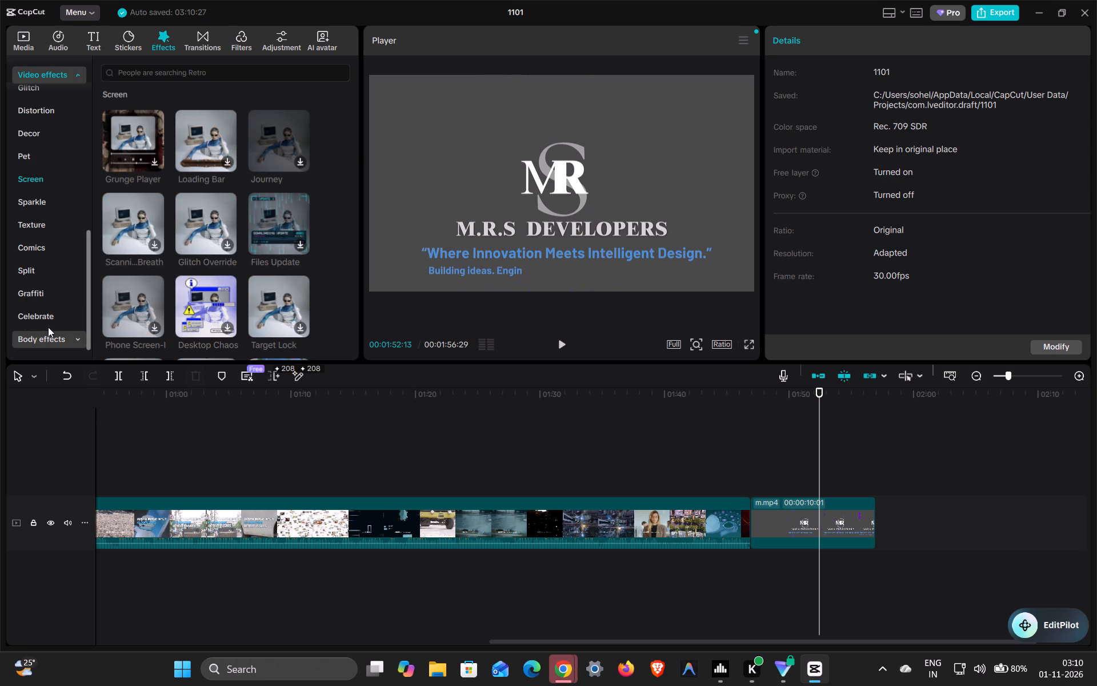
pyautogui.click(50, 312)
pyautogui.click(54, 333)
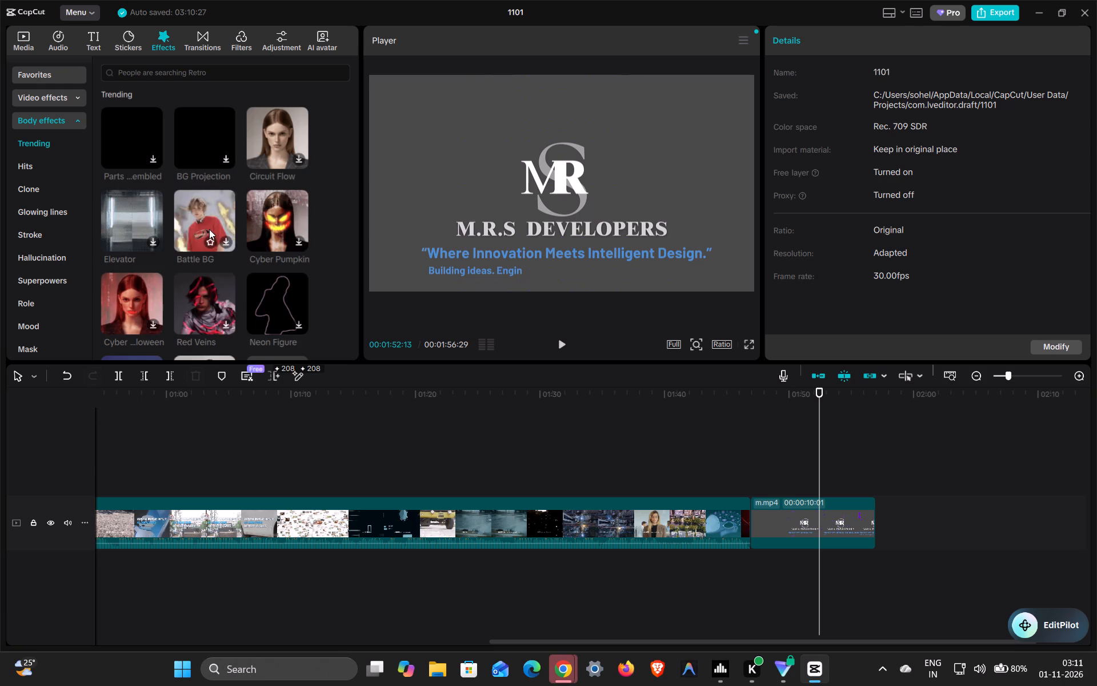
pyautogui.scroll(1, 37, 180)
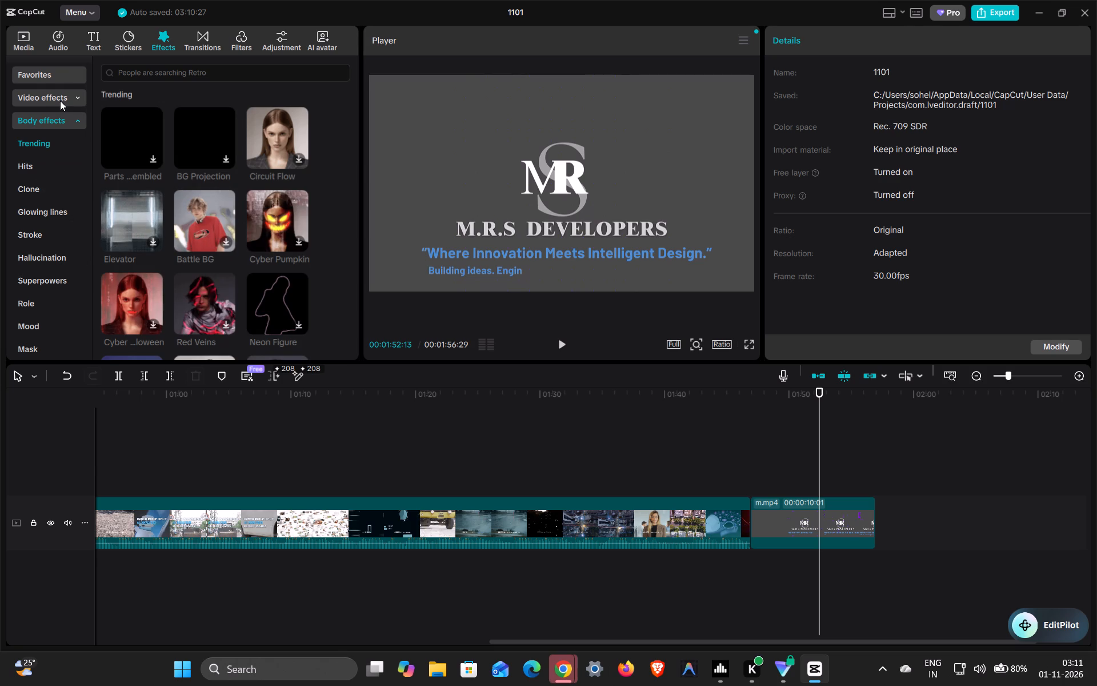
# Look through the Graffiti, Split, Comics, Distortion and Light video effects for a suitable effect.
pyautogui.click(61, 98)
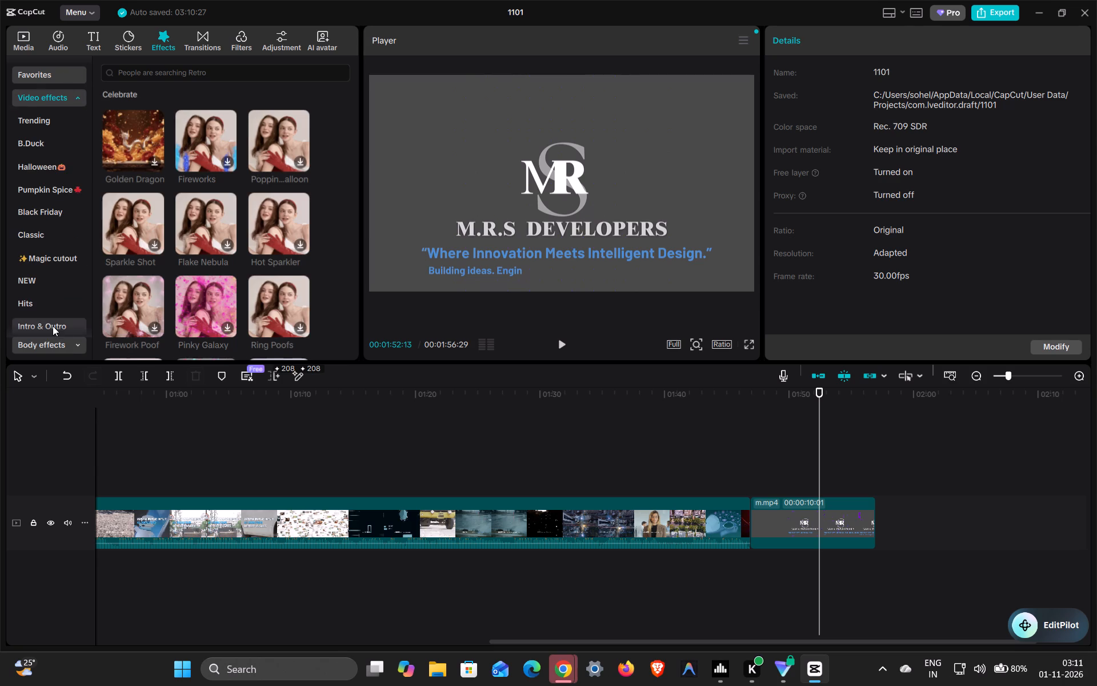
pyautogui.scroll(-2, 53, 326)
pyautogui.click(61, 290)
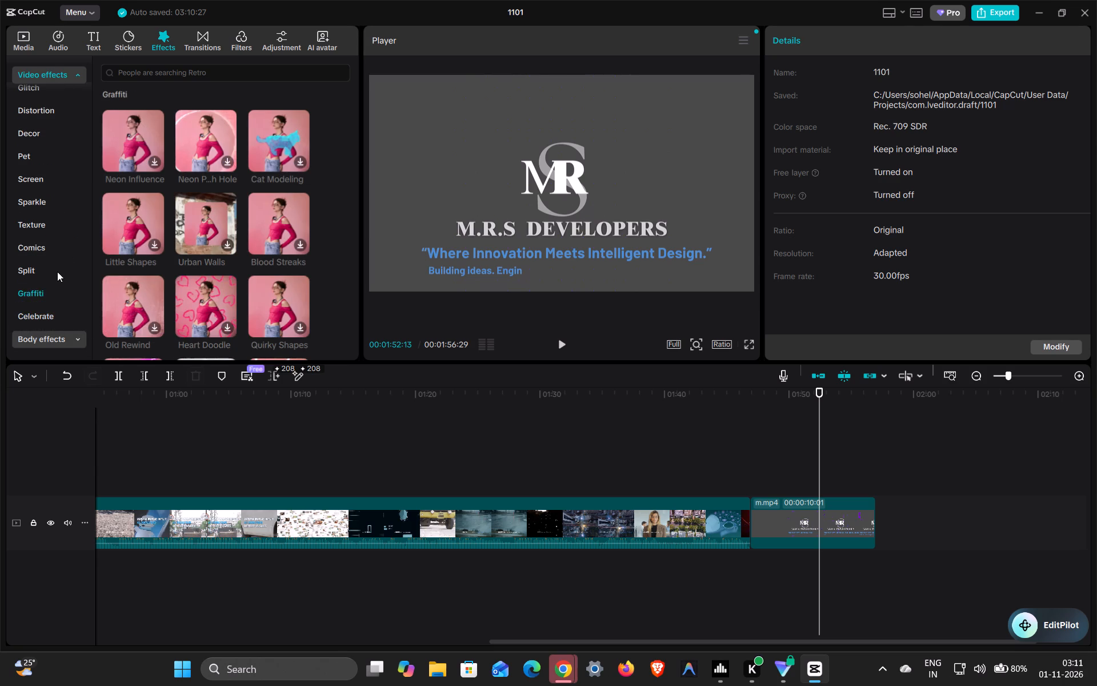
pyautogui.click(52, 265)
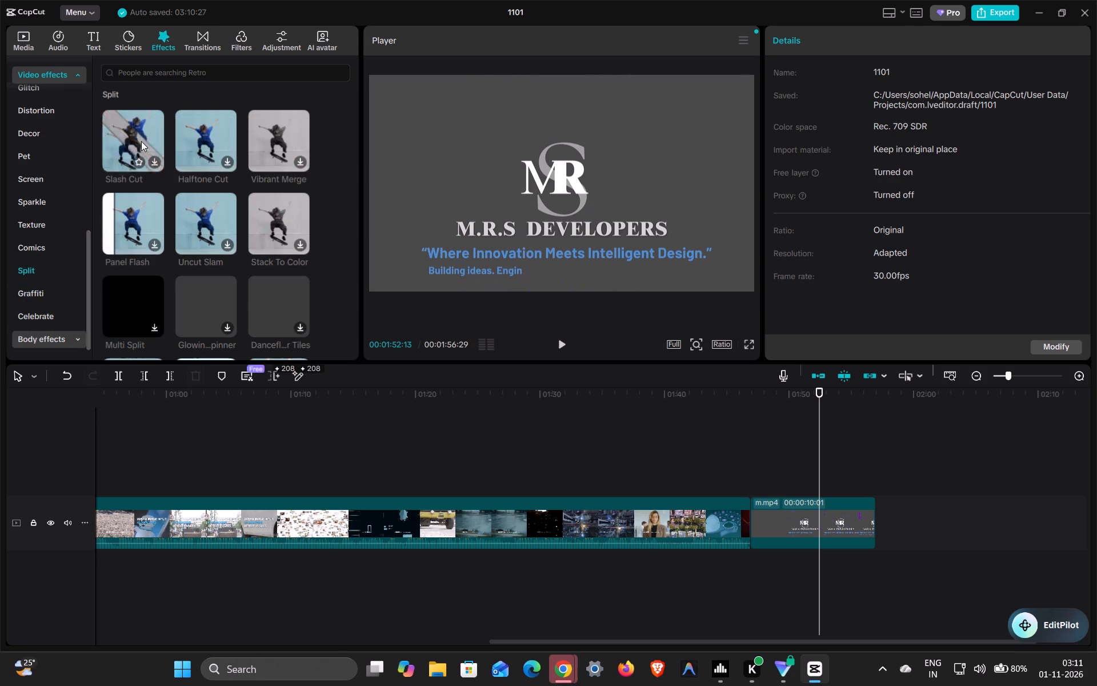
pyautogui.click(38, 255)
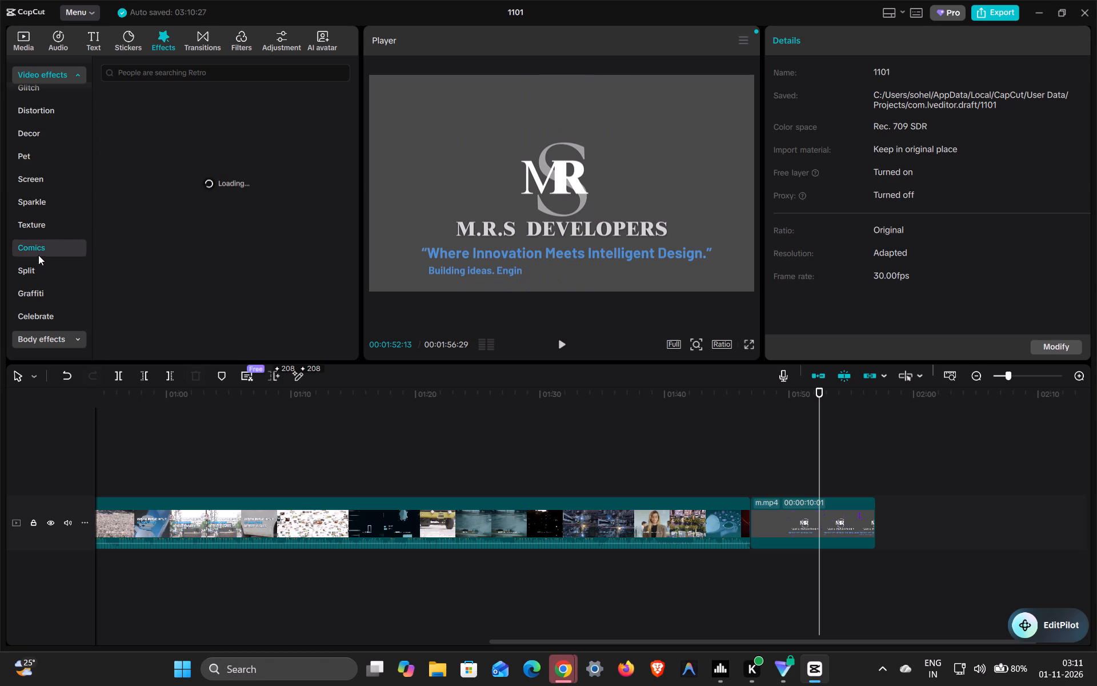
pyautogui.scroll(1, 53, 209)
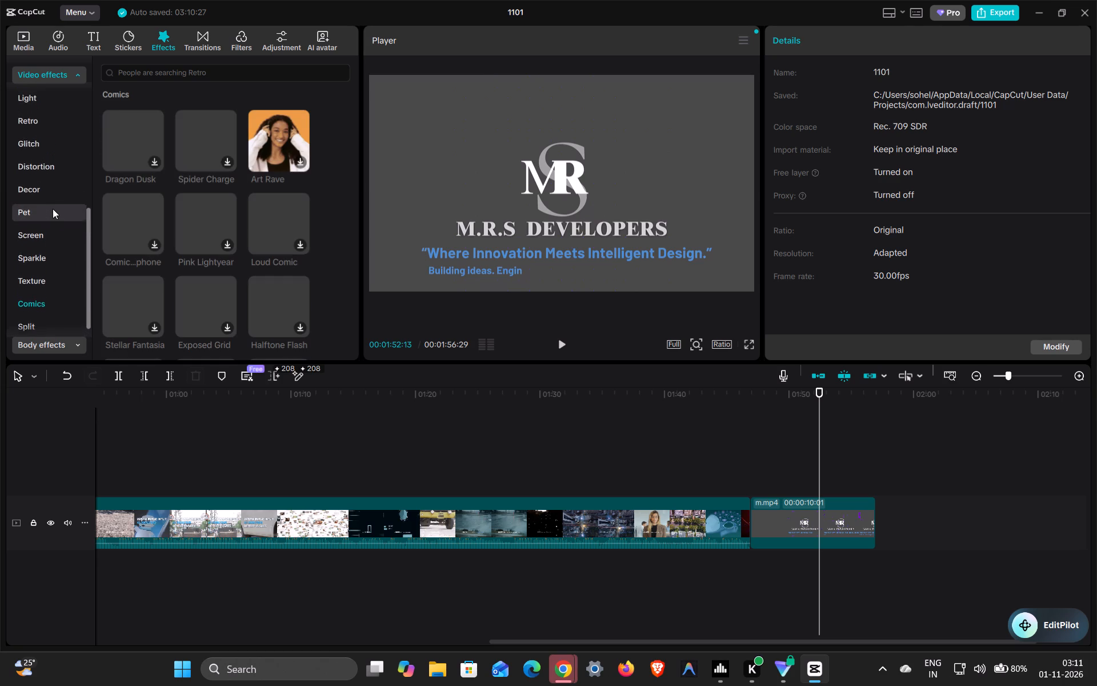
pyautogui.scroll(1, 53, 209)
pyautogui.click(53, 209)
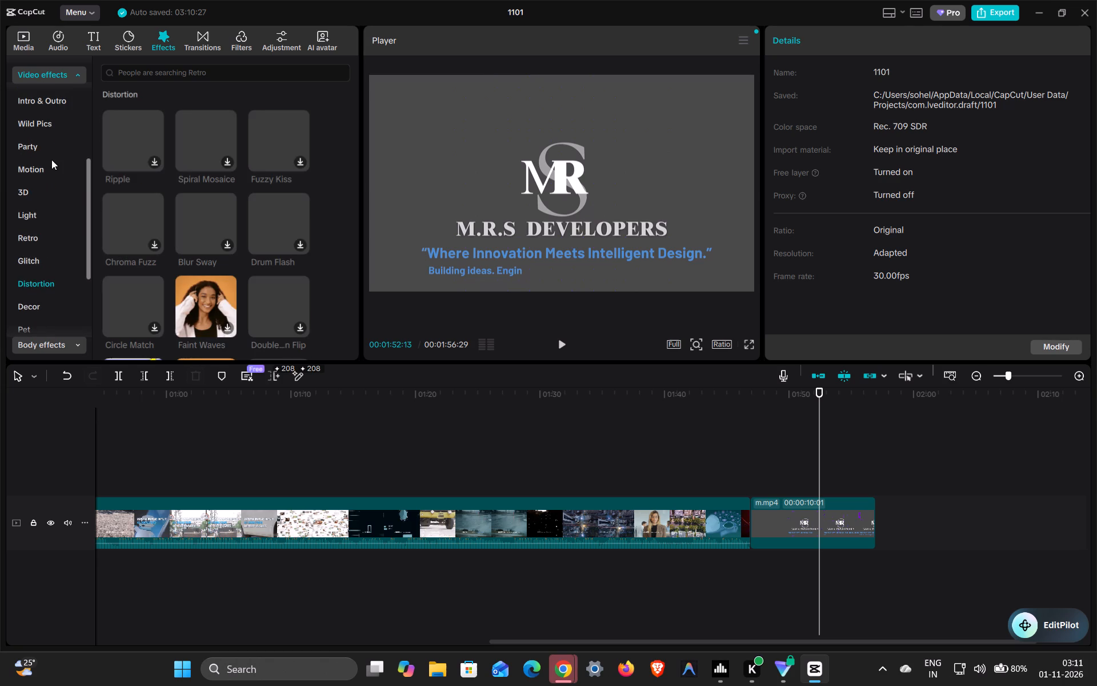
pyautogui.click(47, 213)
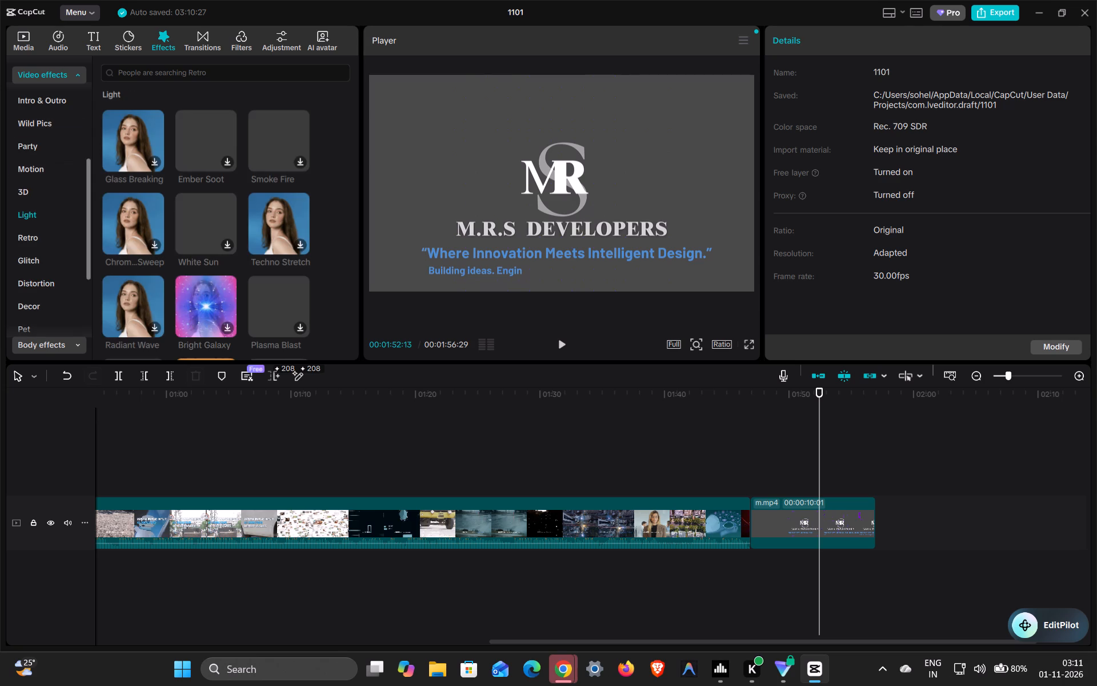
# Search the effects for the trending term Blur.
pyautogui.click(156, 71)
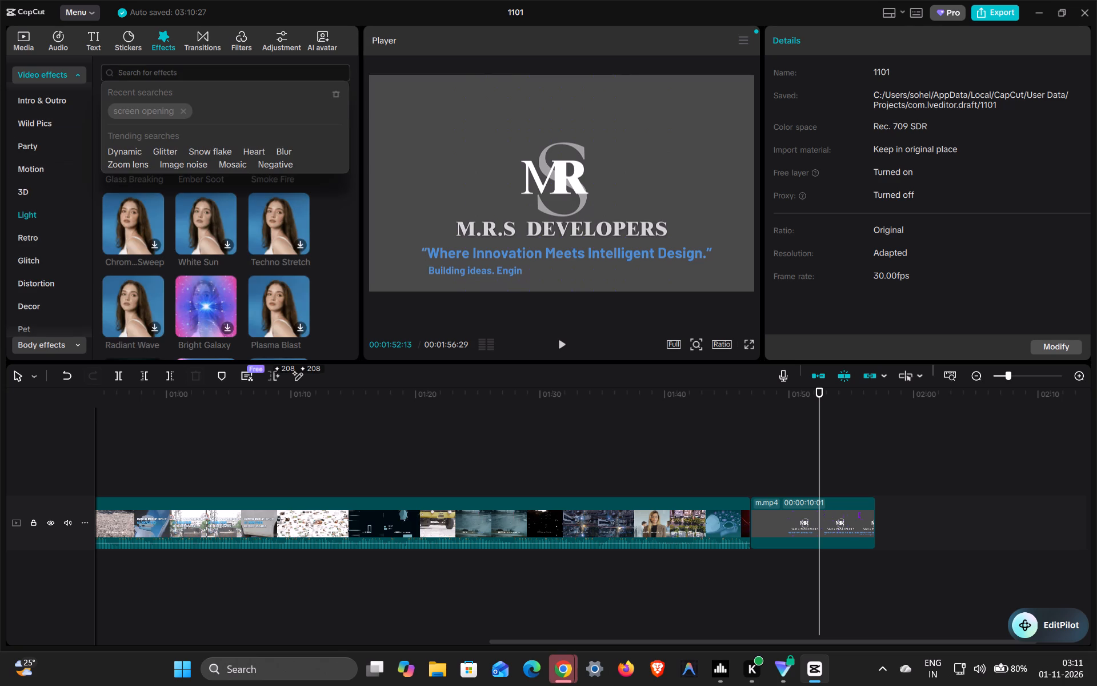
pyautogui.click(281, 147)
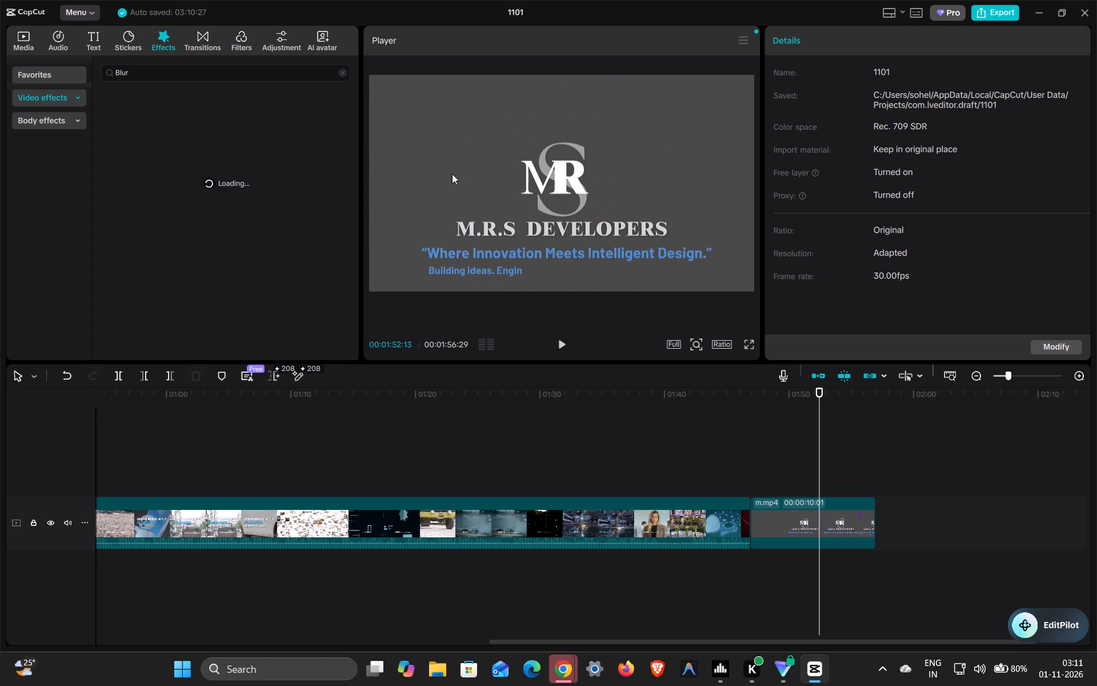
# Play the opening seconds of the m.mp4 logo clip, starting just before it, and pause.
pyautogui.moveTo(818, 396); pyautogui.dragTo(746, 405)
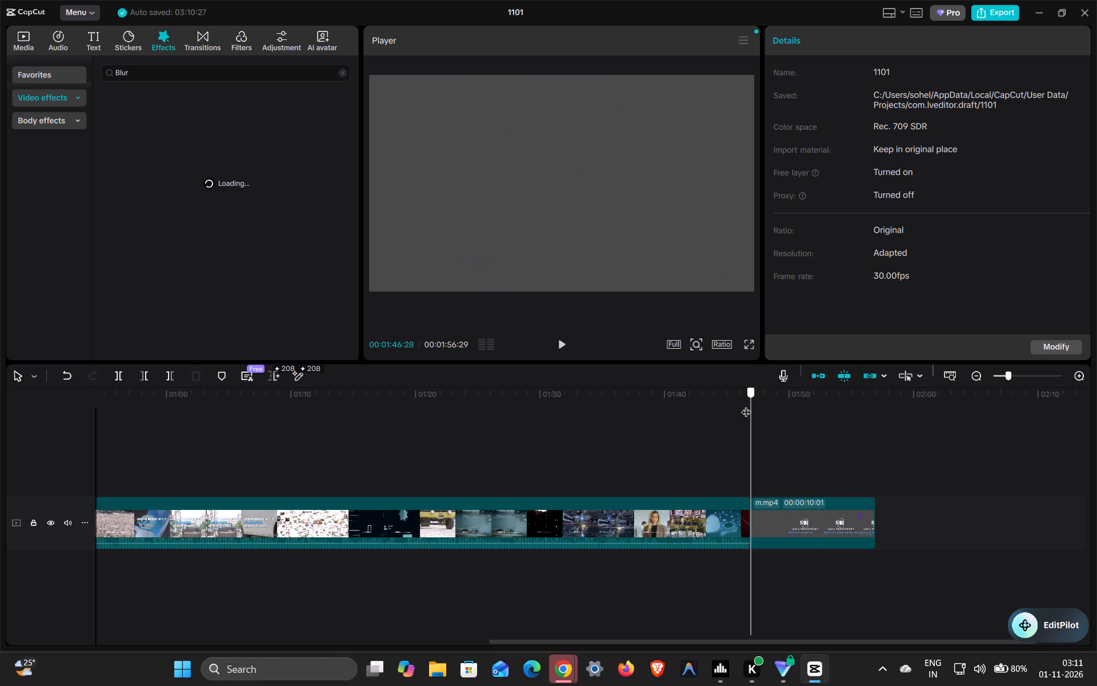
pyautogui.moveTo(746, 405); pyautogui.dragTo(725, 405)
pyautogui.click(562, 343)
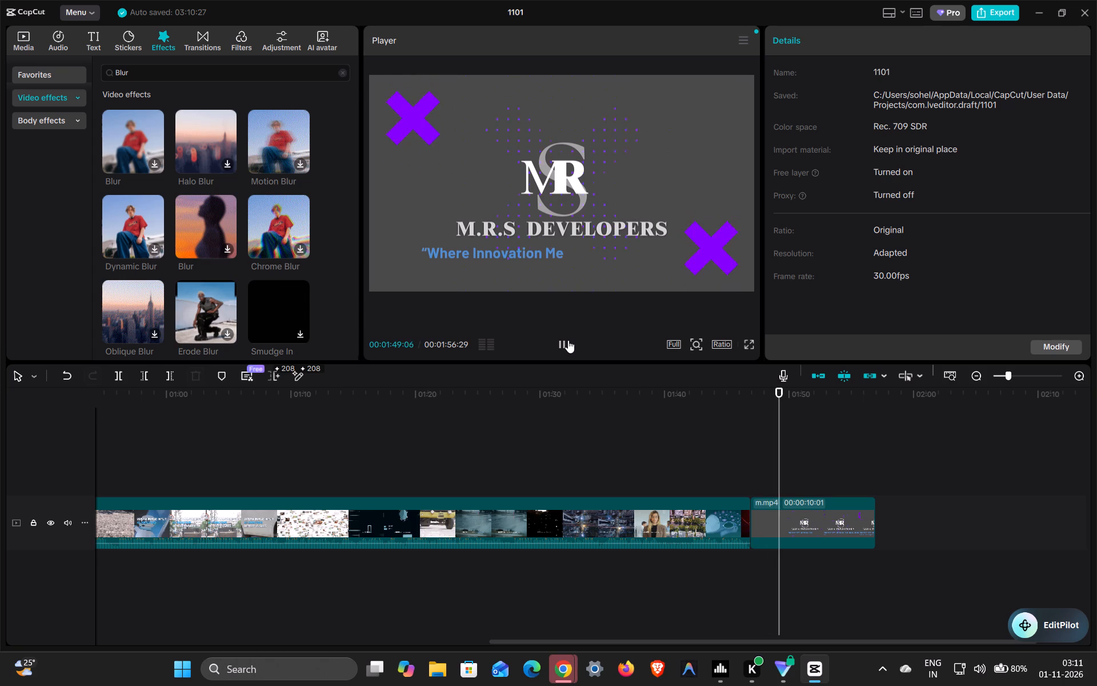
pyautogui.click(568, 340)
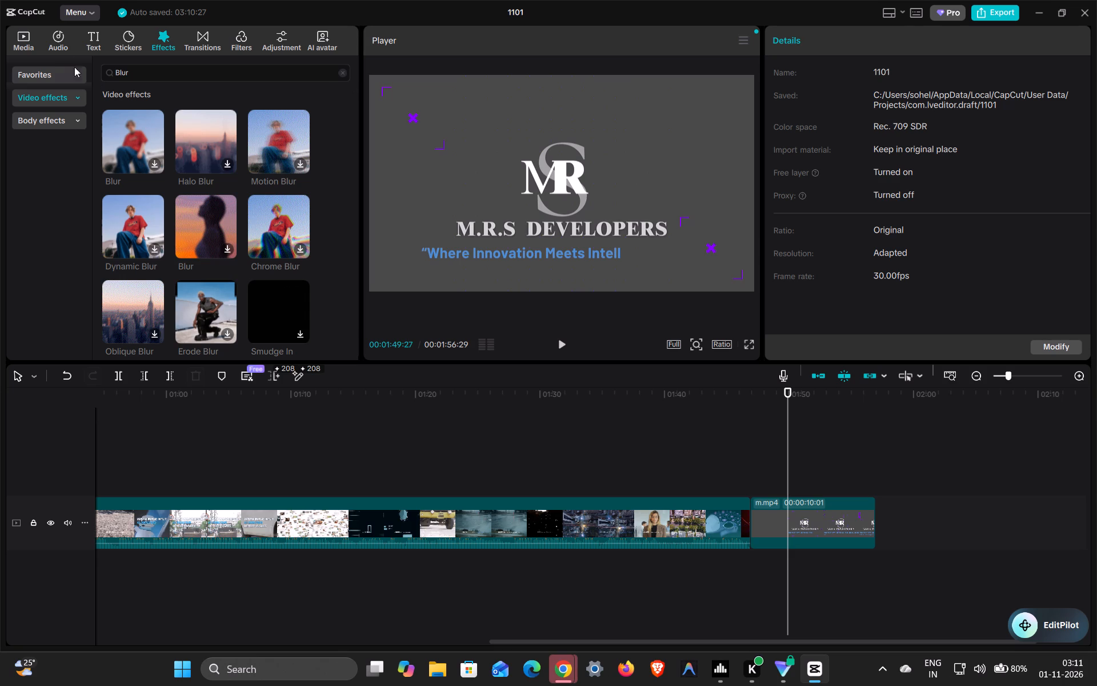
# Preview the Halloween music tracks Halloween Background, Spooky Masquerade Halloween and The Mysterious Halloween in the audio library.
pyautogui.click(59, 38)
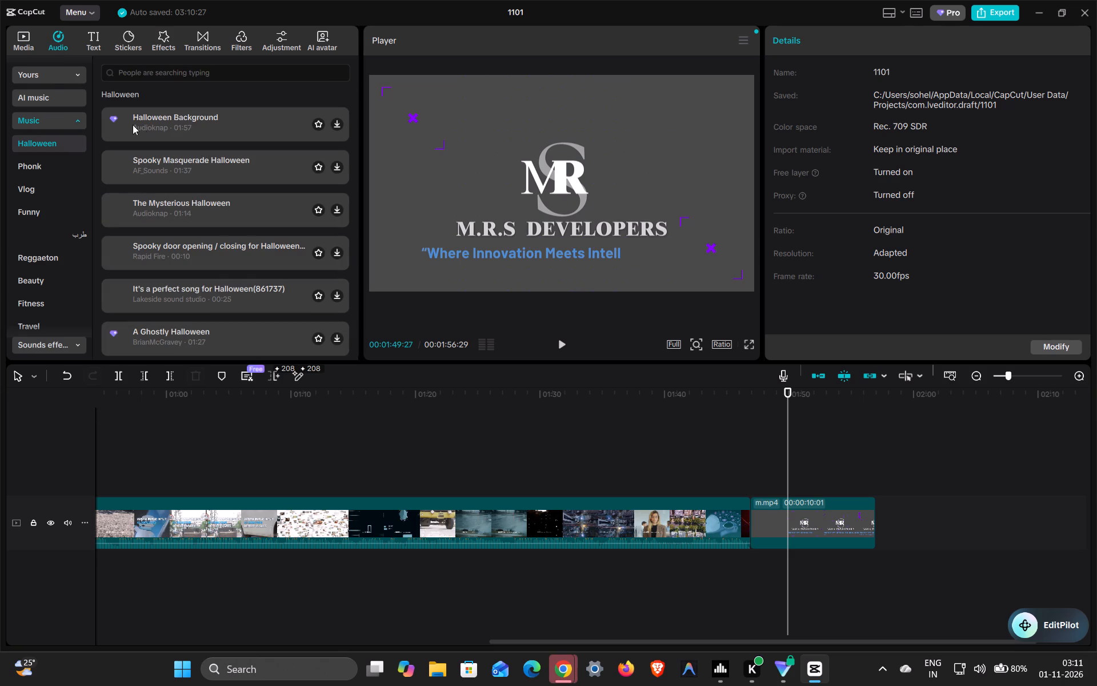
pyautogui.click(158, 119)
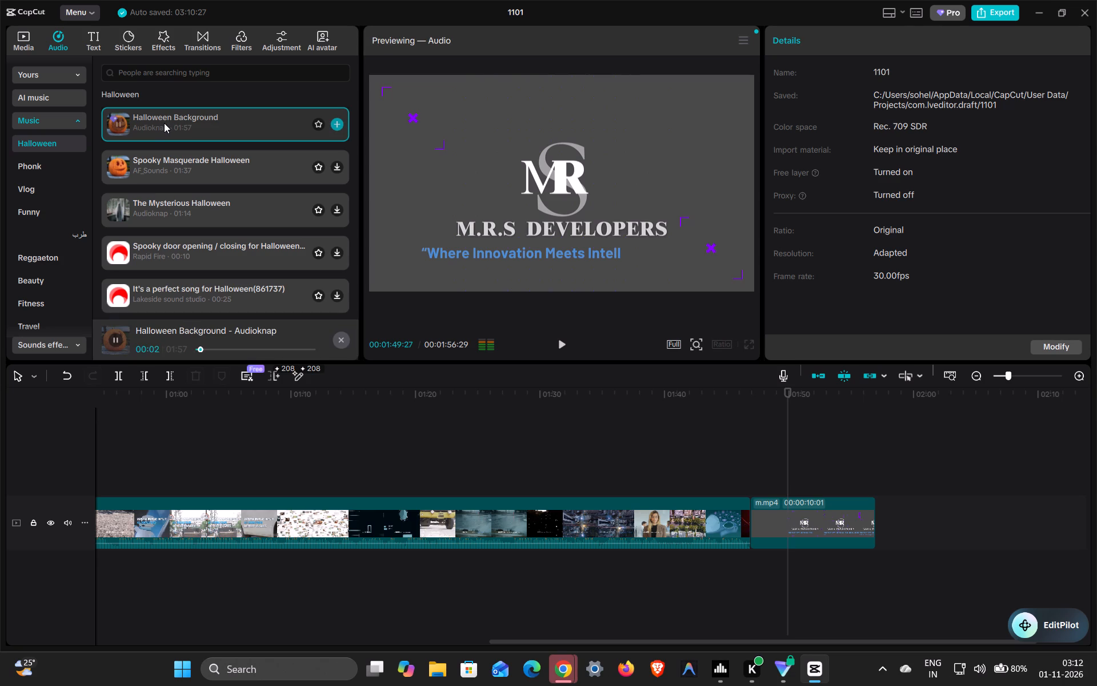
pyautogui.click(164, 166)
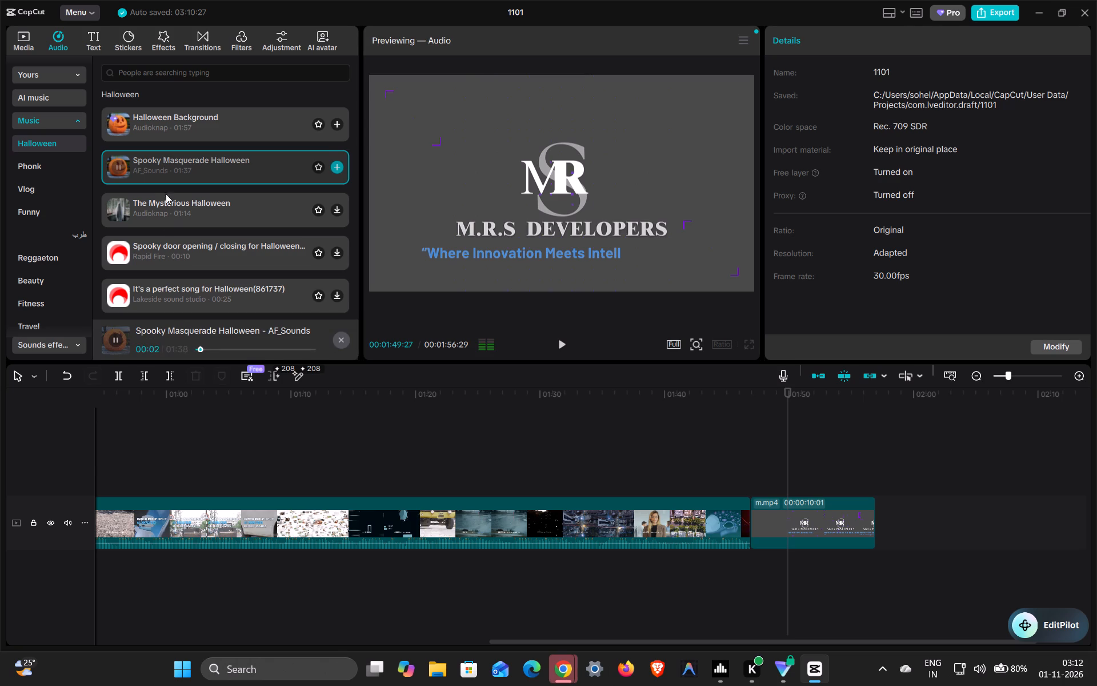
pyautogui.click(166, 212)
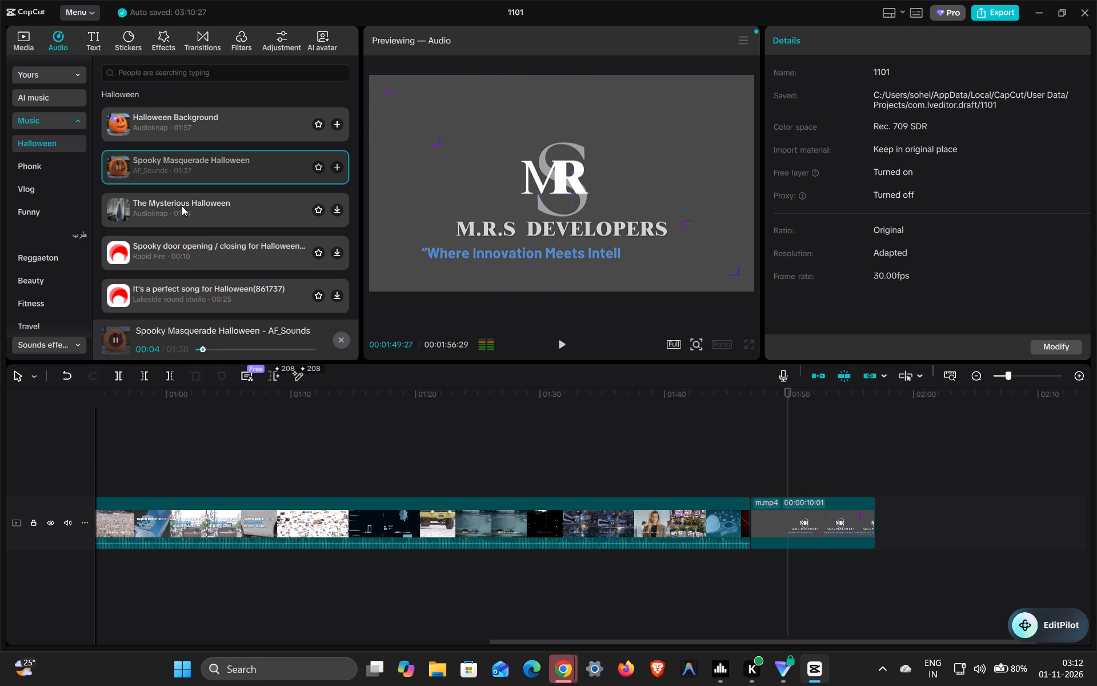
pyautogui.click(182, 206)
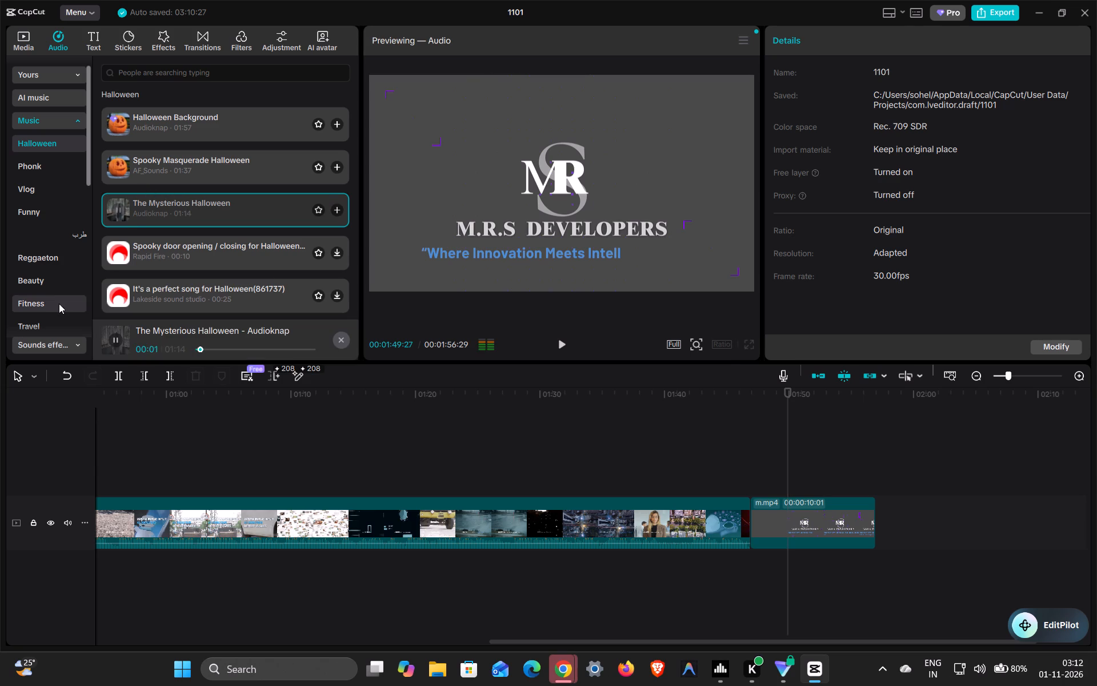
# Preview Morning And Coffee from the Peace music category and Biggest Dog from the Hip-Hop category.
pyautogui.scroll(-1, 59, 304)
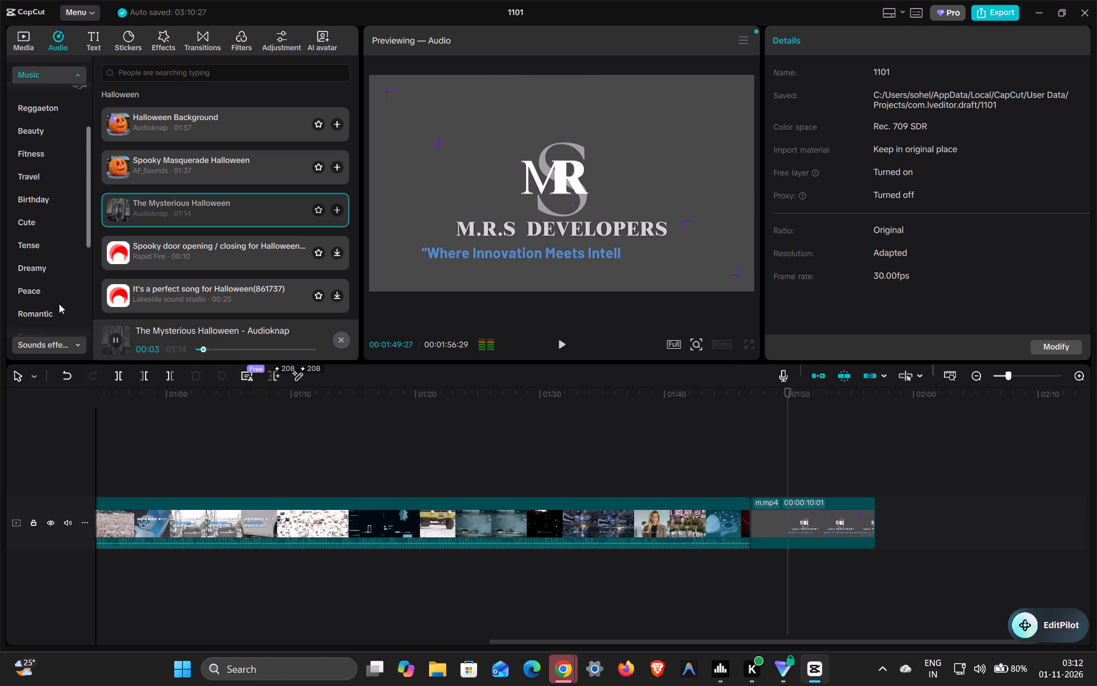
pyautogui.scroll(-1, 59, 304)
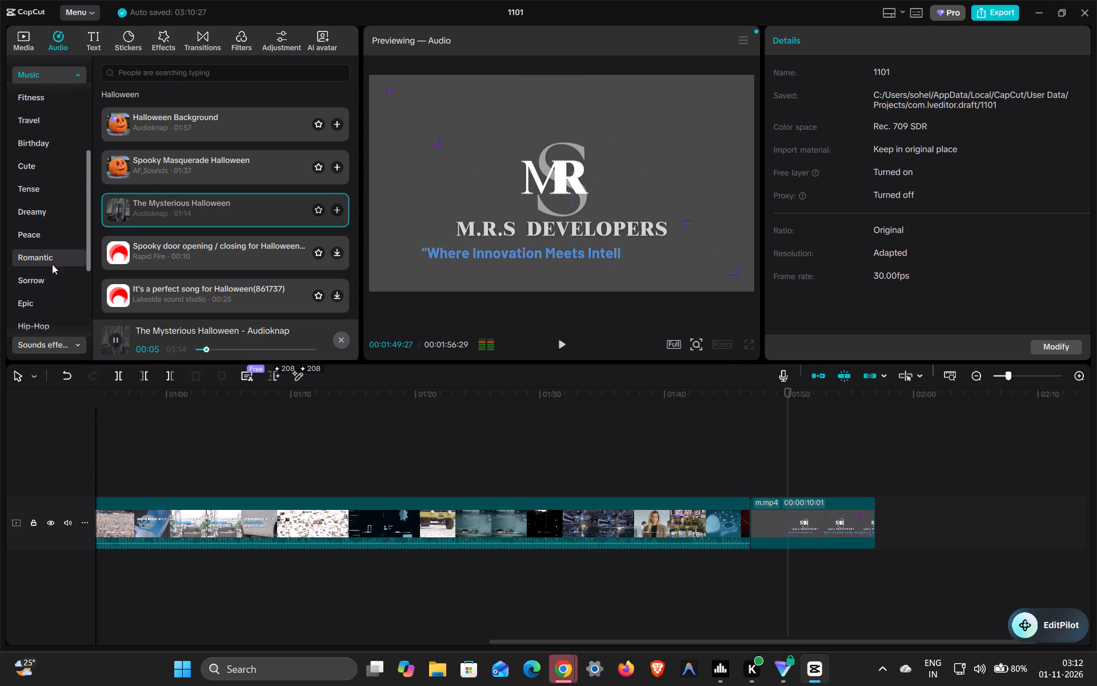
pyautogui.click(44, 233)
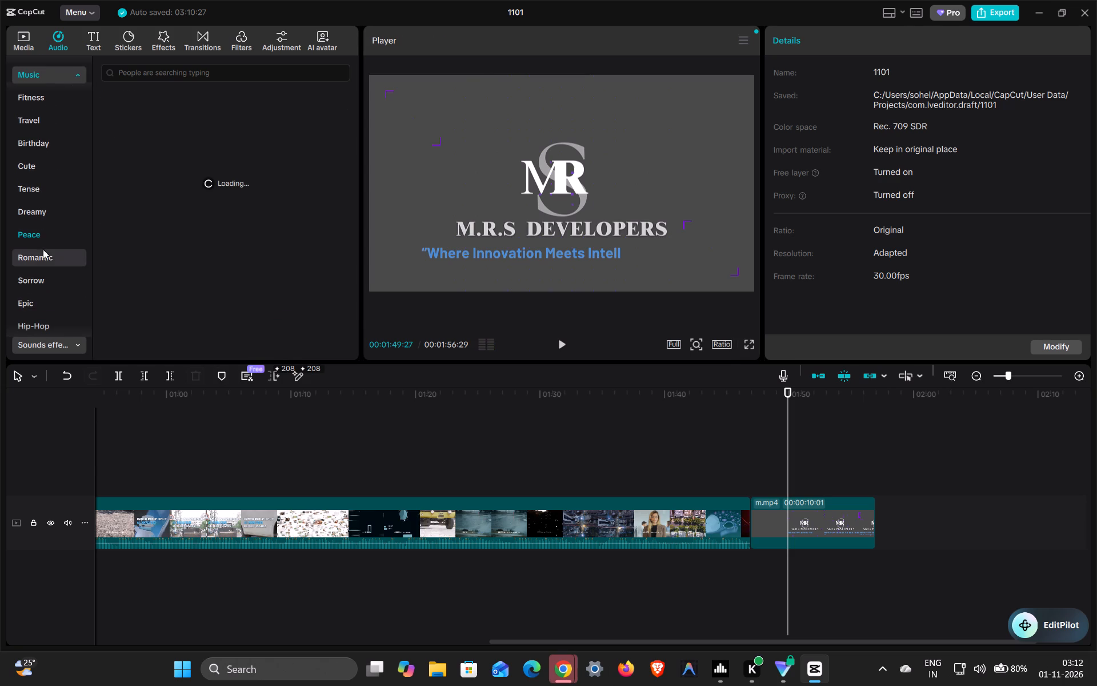
pyautogui.click(202, 123)
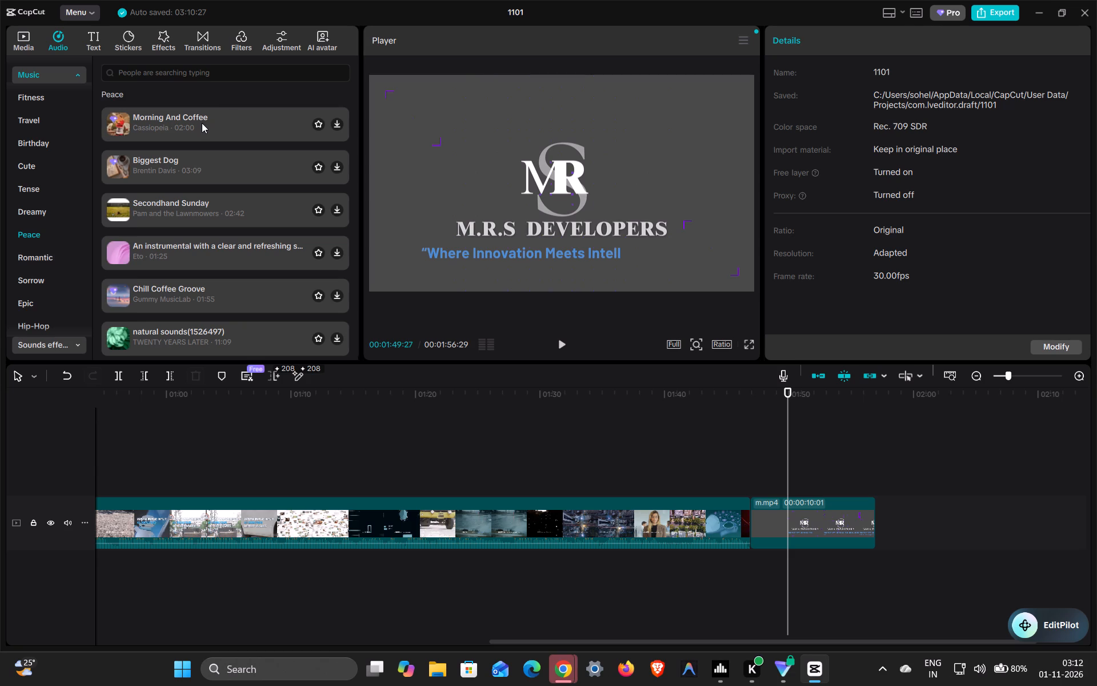
pyautogui.click(222, 119)
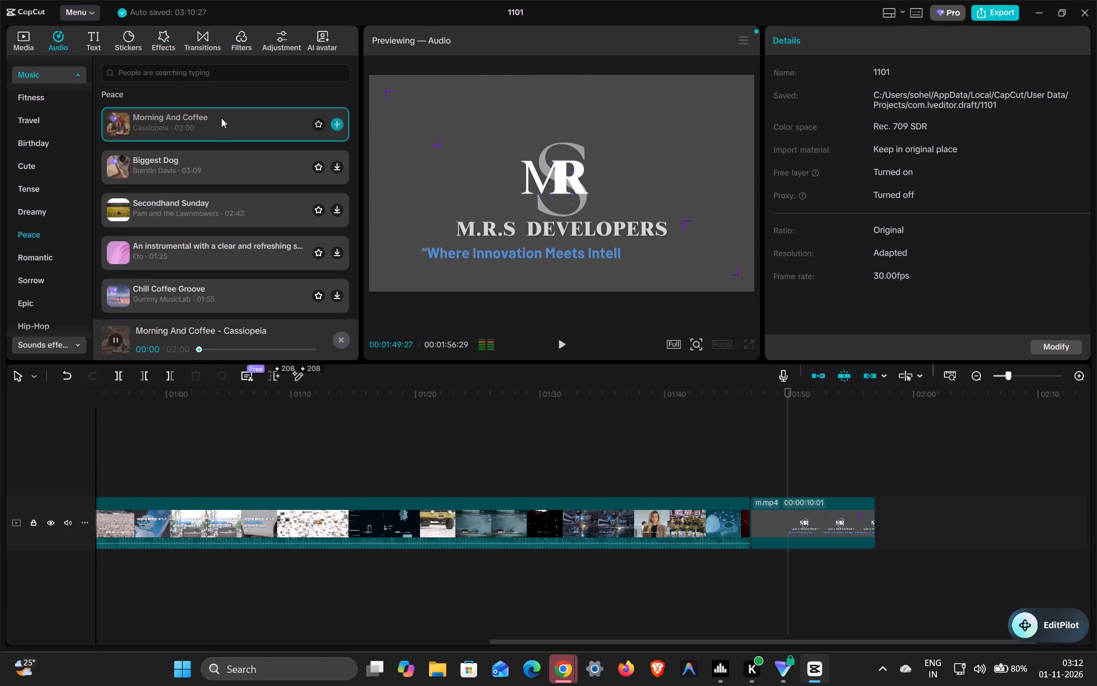
pyautogui.click(16, 326)
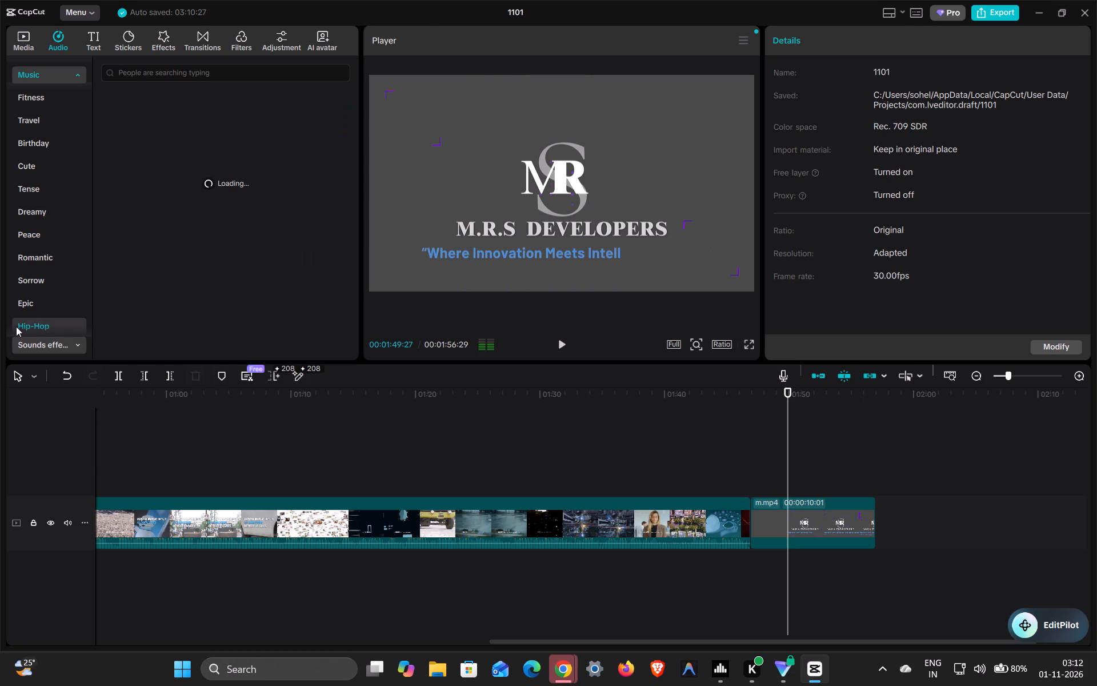
pyautogui.click(265, 126)
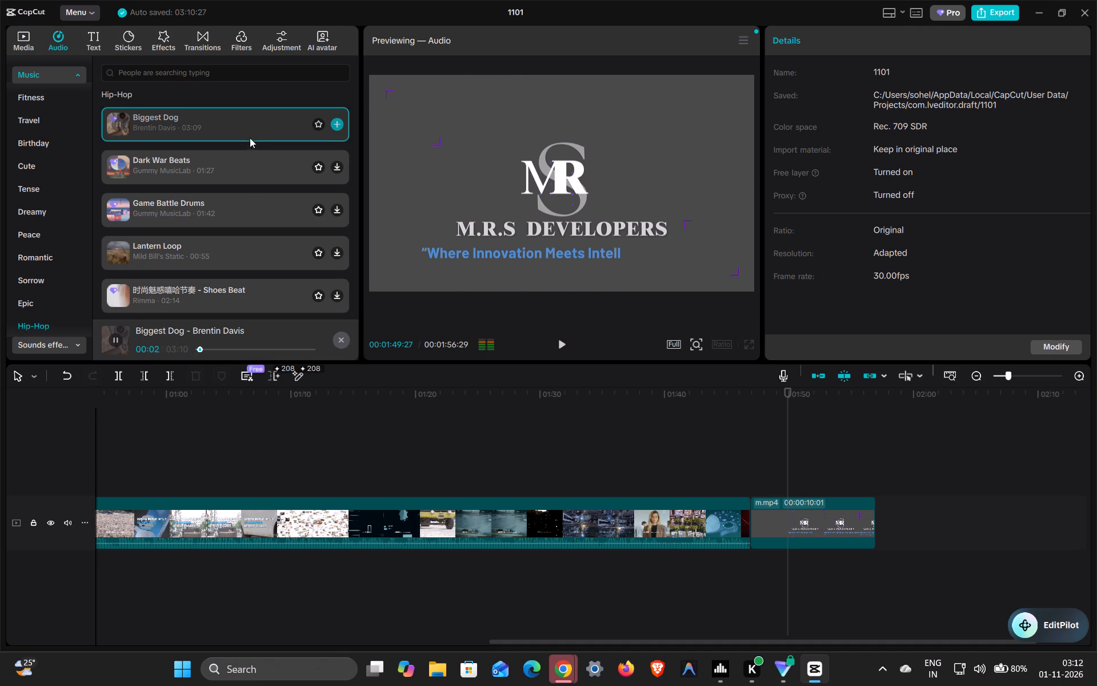
# Add the Biggest Dog track to the timeline below the video, starting where the m.mp4 logo clip begins.
pyautogui.moveTo(249, 132); pyautogui.dragTo(732, 490)
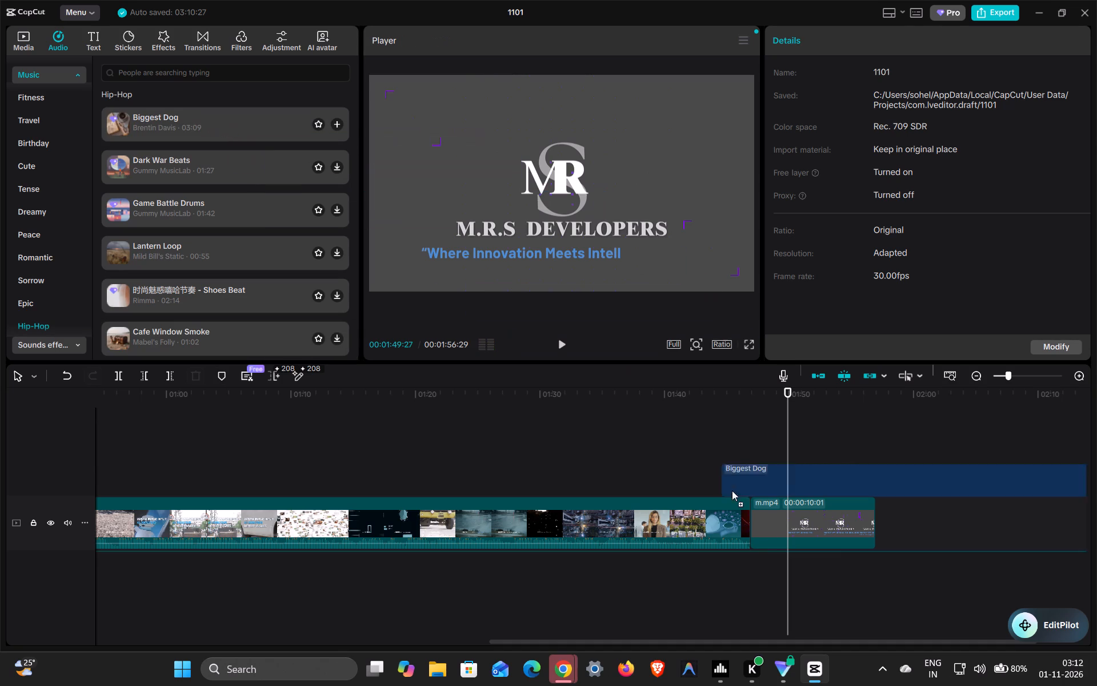
pyautogui.moveTo(732, 490); pyautogui.dragTo(755, 563)
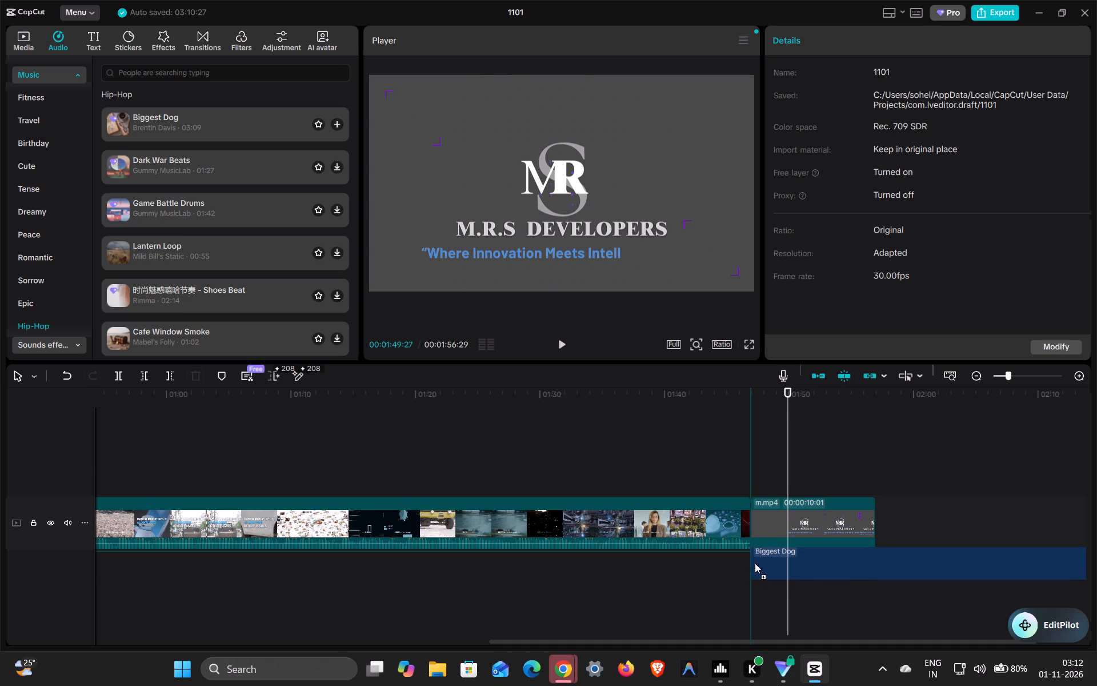
pyautogui.moveTo(755, 563); pyautogui.dragTo(750, 565)
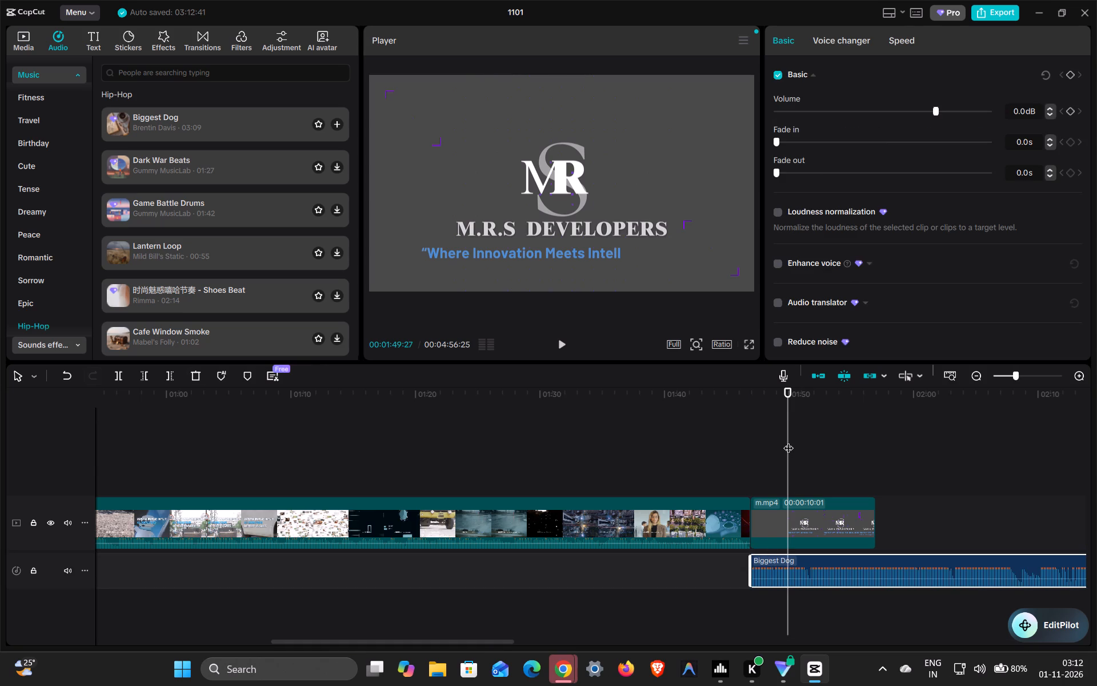
# Play the m.mp4 logo clip with its Biggest Dog music, starting shortly before the clip.
pyautogui.moveTo(788, 441); pyautogui.dragTo(726, 441)
pyautogui.click(560, 347)
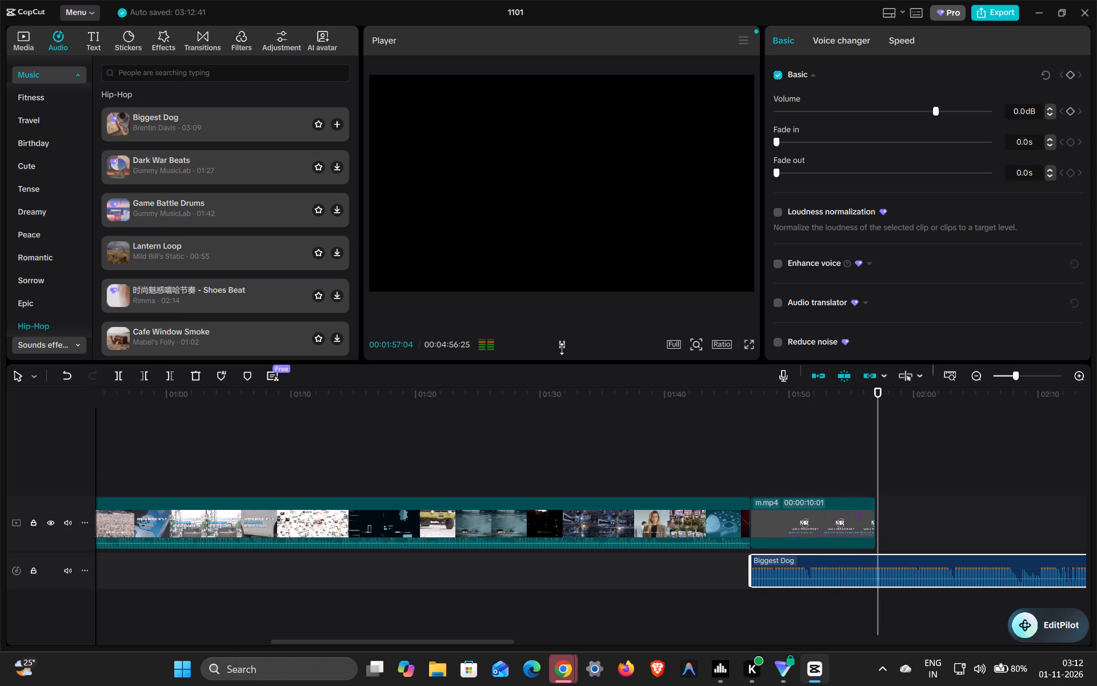
# Trim away the part of the Biggest Dog track that runs past the end of the m.mp4 clip, at 00:01:56:29.
pyautogui.click(885, 559)
pyautogui.moveTo(919, 512); pyautogui.dragTo(903, 516)
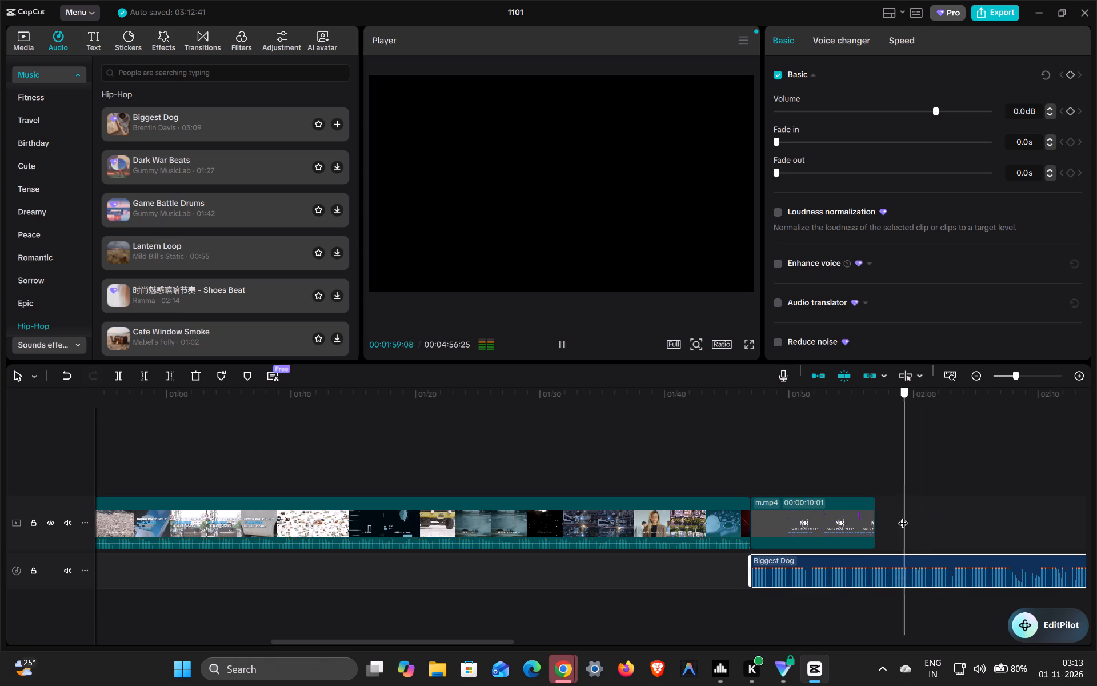
pyautogui.moveTo(903, 516); pyautogui.dragTo(879, 522)
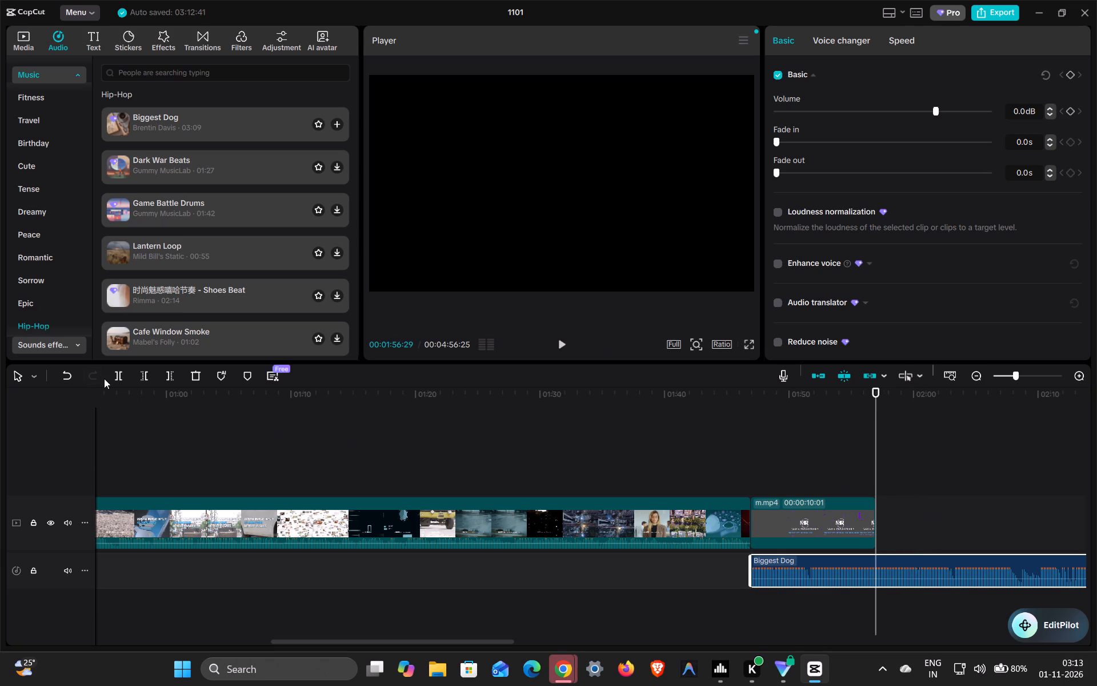
pyautogui.click(164, 378)
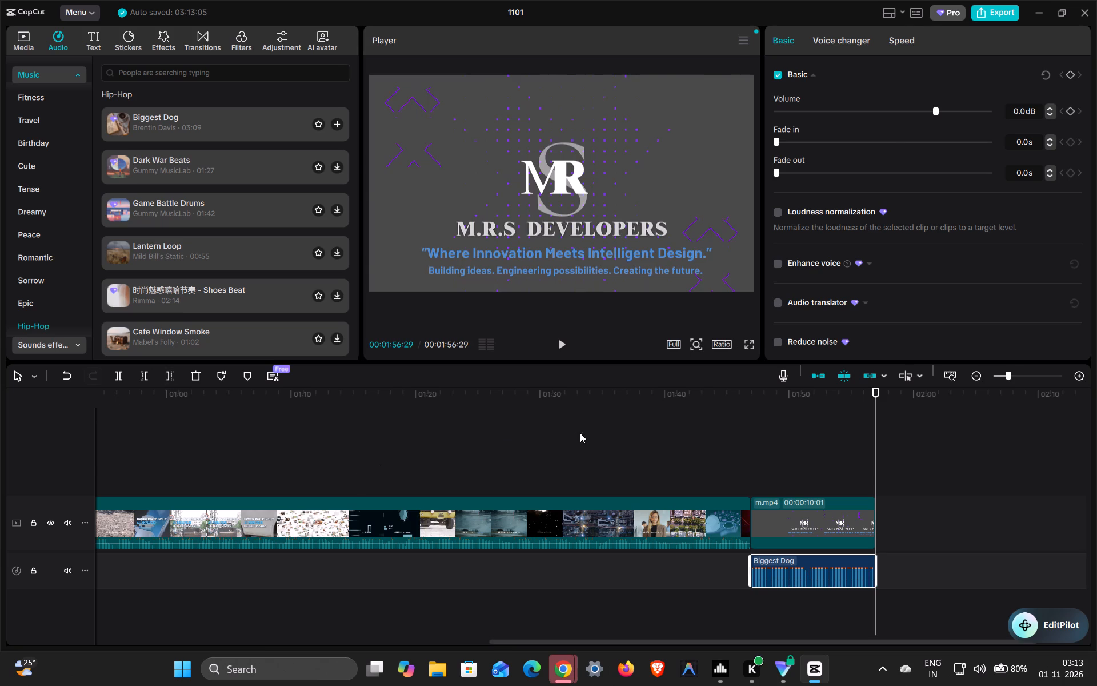
# Deselect the audio clip and return the playhead to the very start of the video at 00:00:00:00.
pyautogui.click(583, 432)
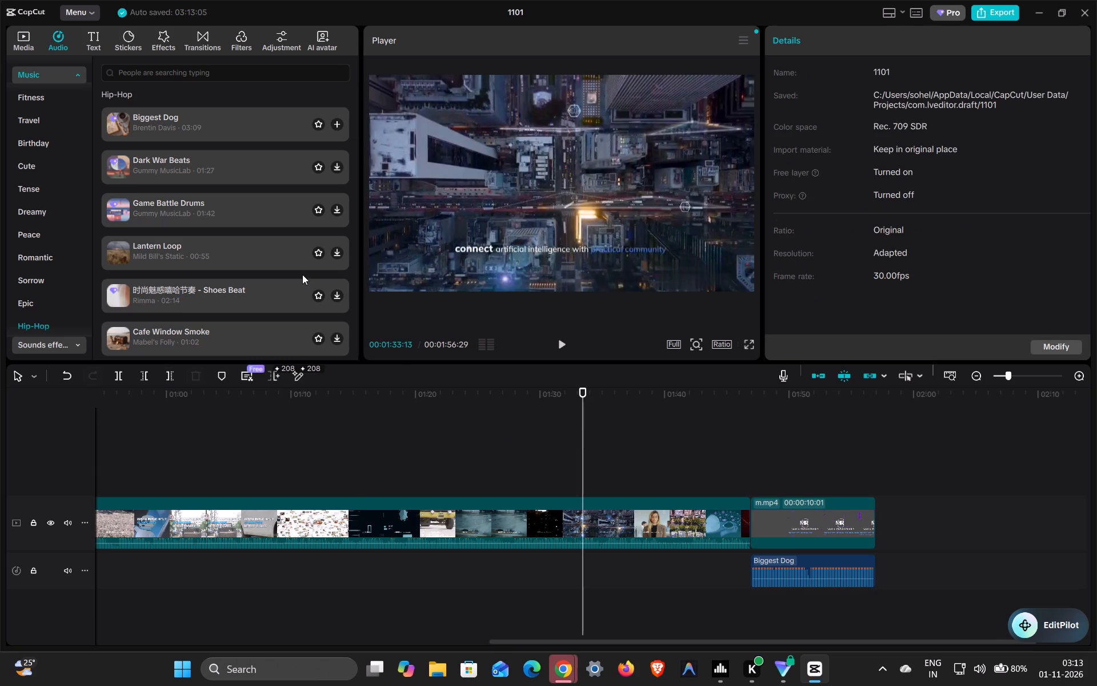
pyautogui.moveTo(586, 403); pyautogui.dragTo(458, 410)
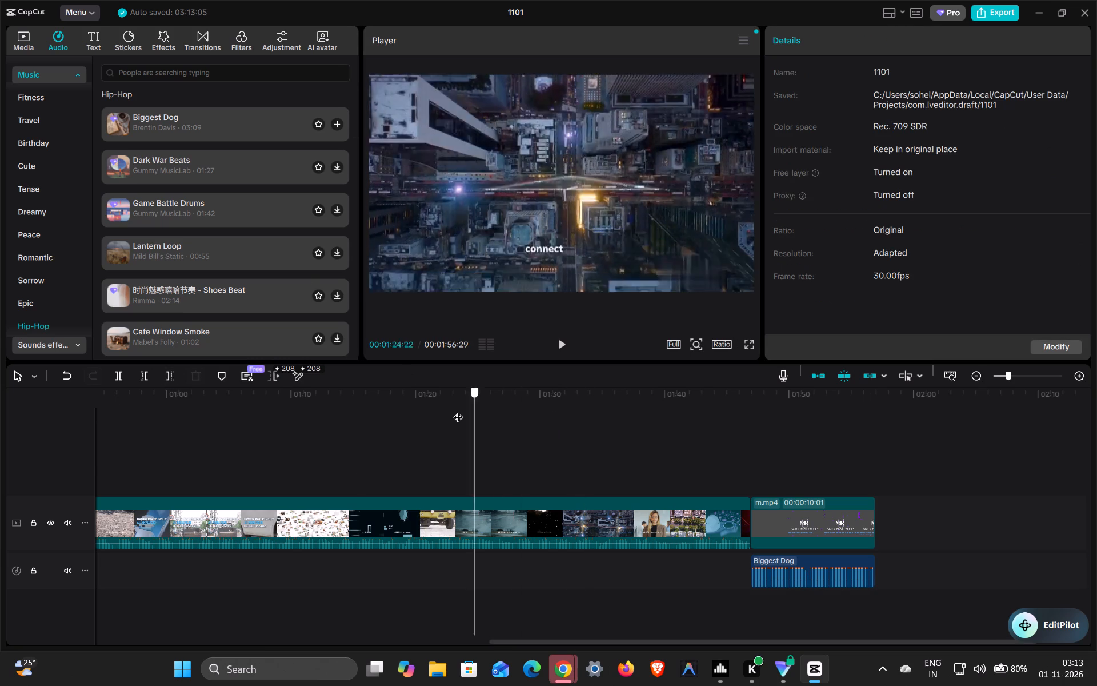
pyautogui.moveTo(458, 410); pyautogui.dragTo(51, 349)
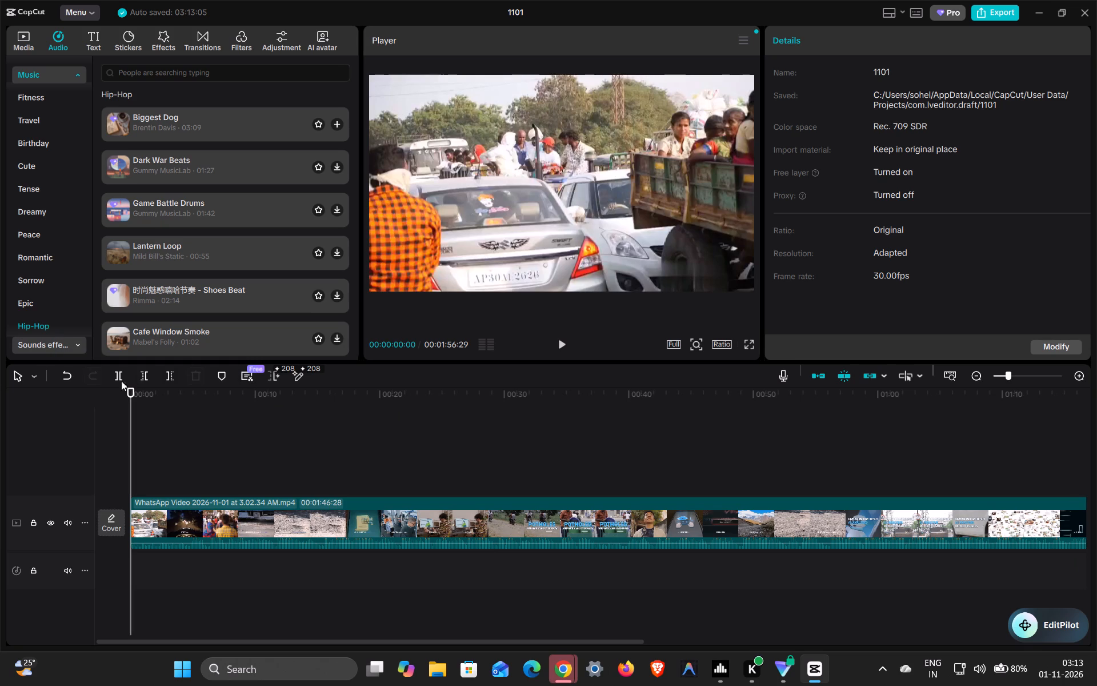
# Look through the remaining Hip-Hop tracks and open the Cute music category.
pyautogui.scroll(-2, 167, 271)
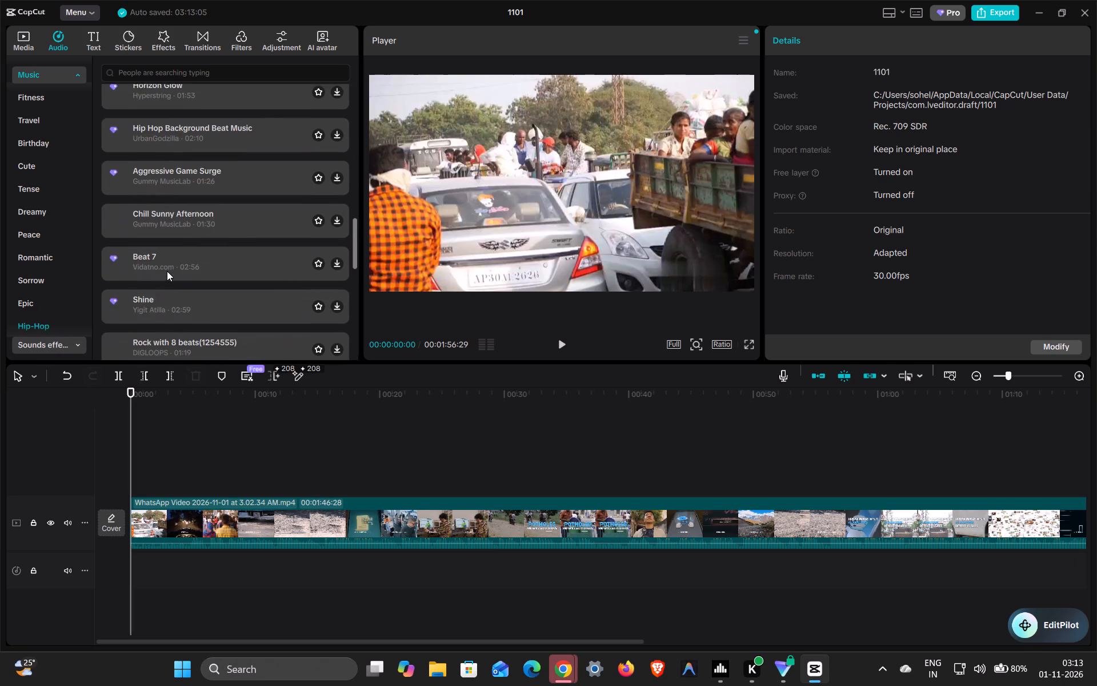
pyautogui.scroll(-3, 167, 271)
pyautogui.scroll(7, 167, 271)
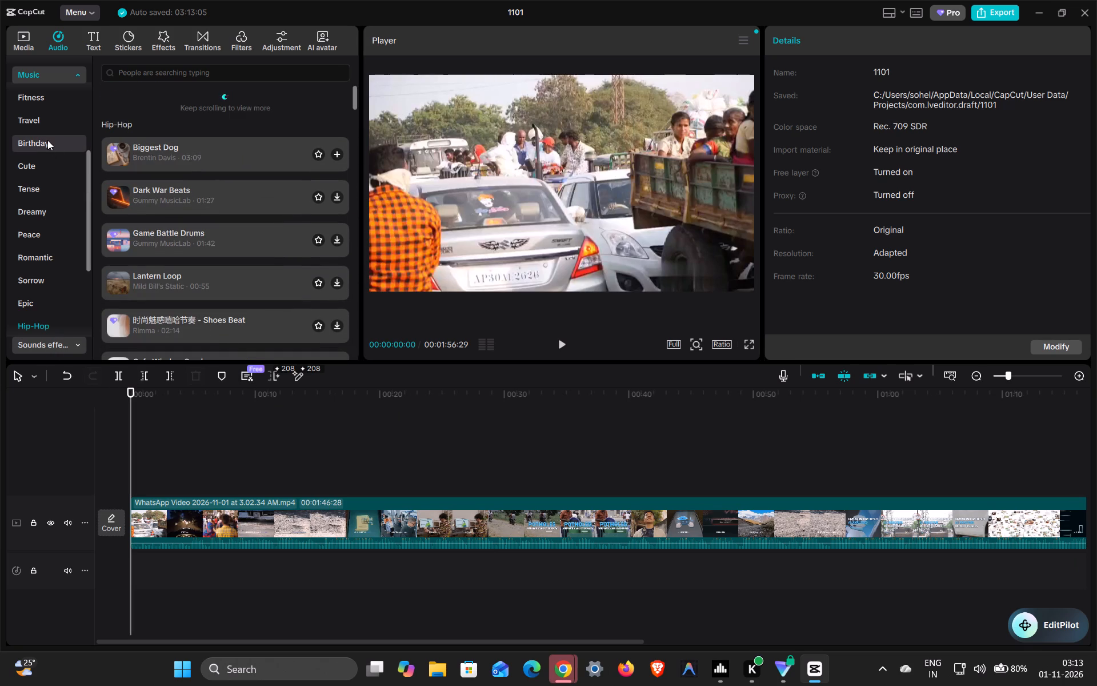
pyautogui.click(47, 168)
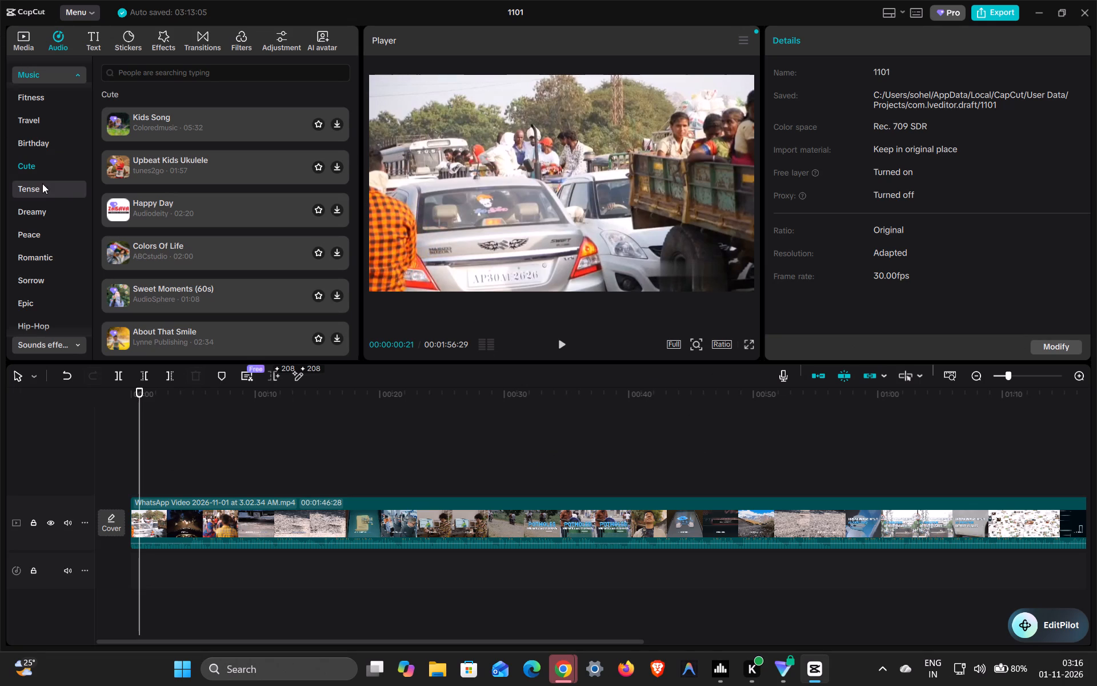
# Browse the Dreamy music category and preview Ambient Corporate Inspiration7176, Lets Fly and Heartbeat X Falling Down.
pyautogui.click(54, 209)
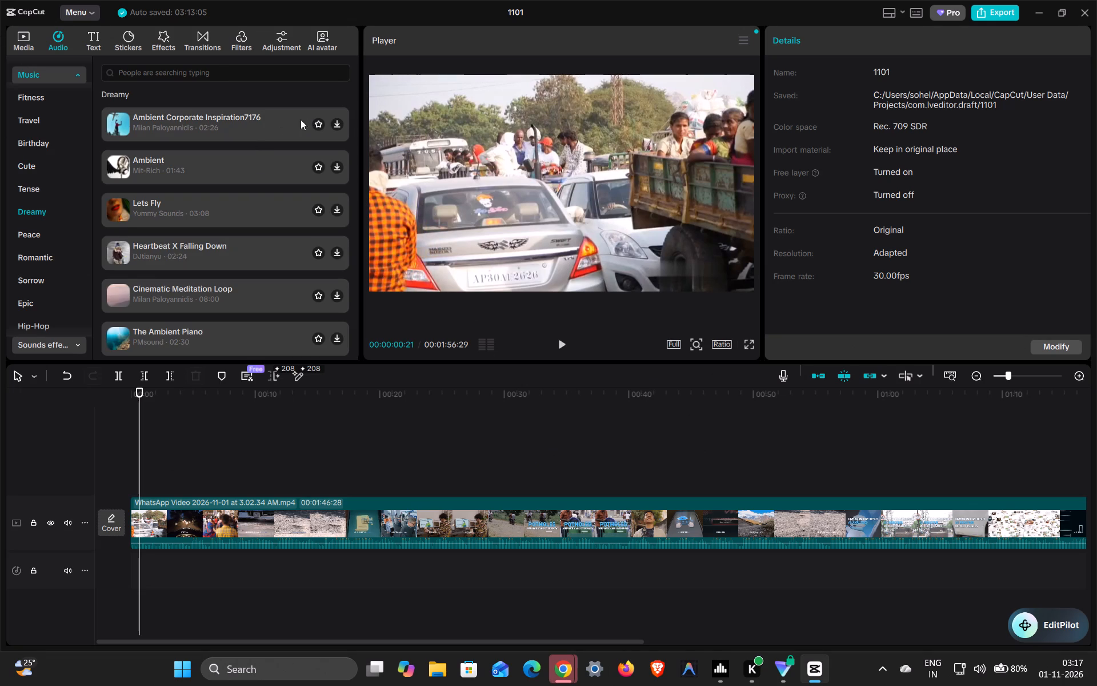
pyautogui.click(285, 118)
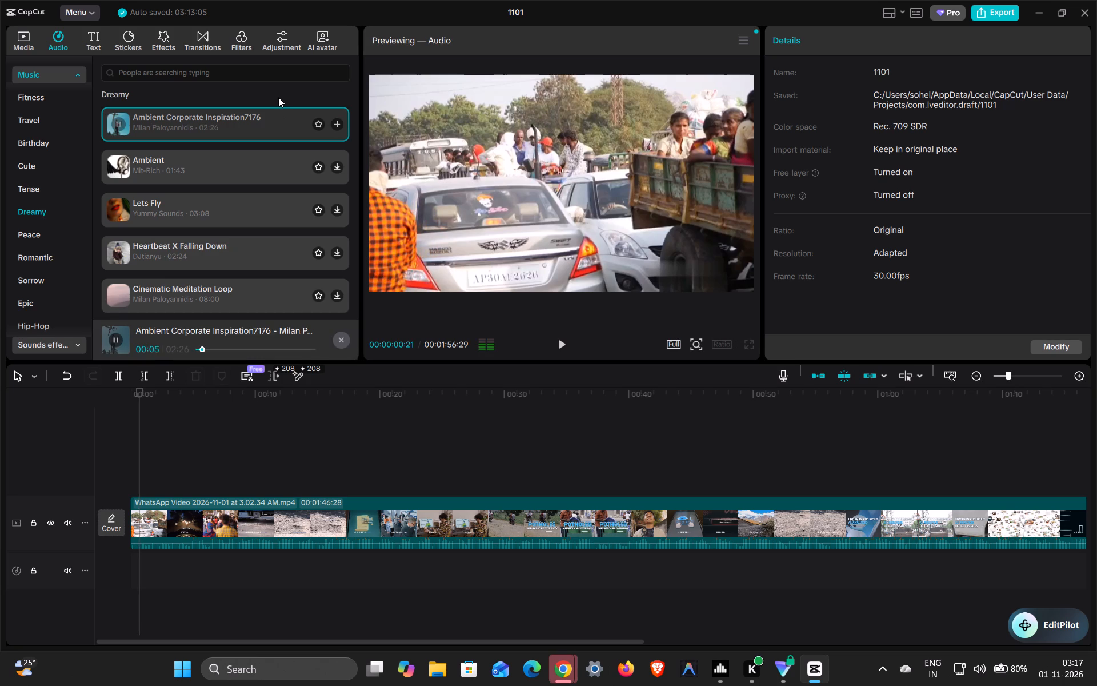
pyautogui.click(278, 97)
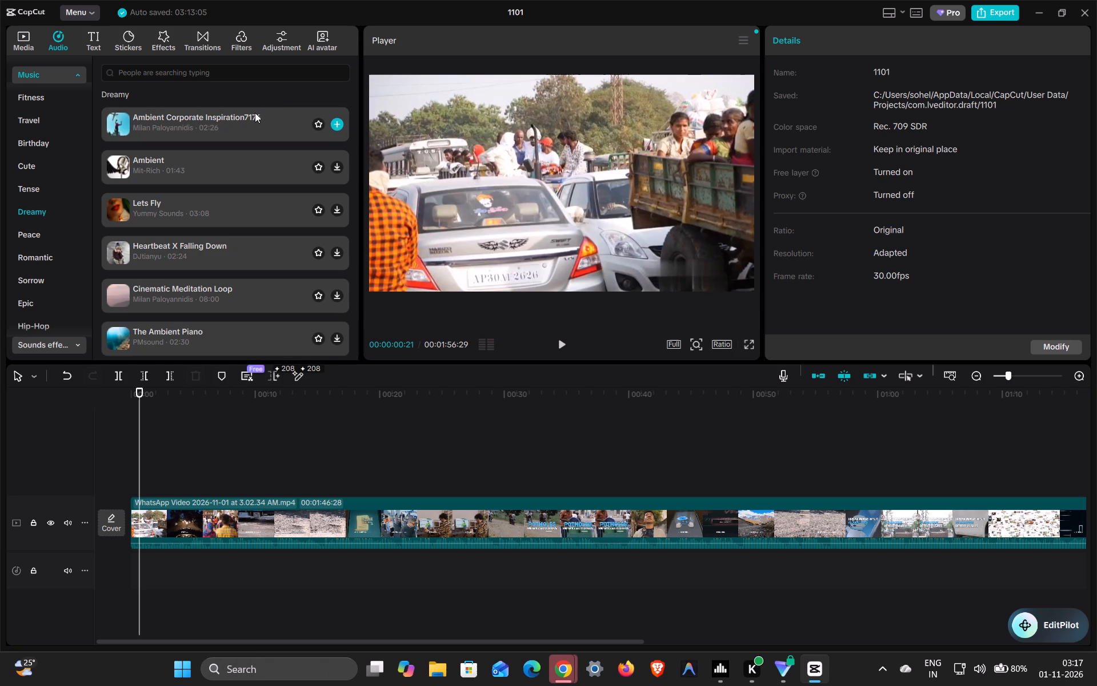
pyautogui.click(255, 113)
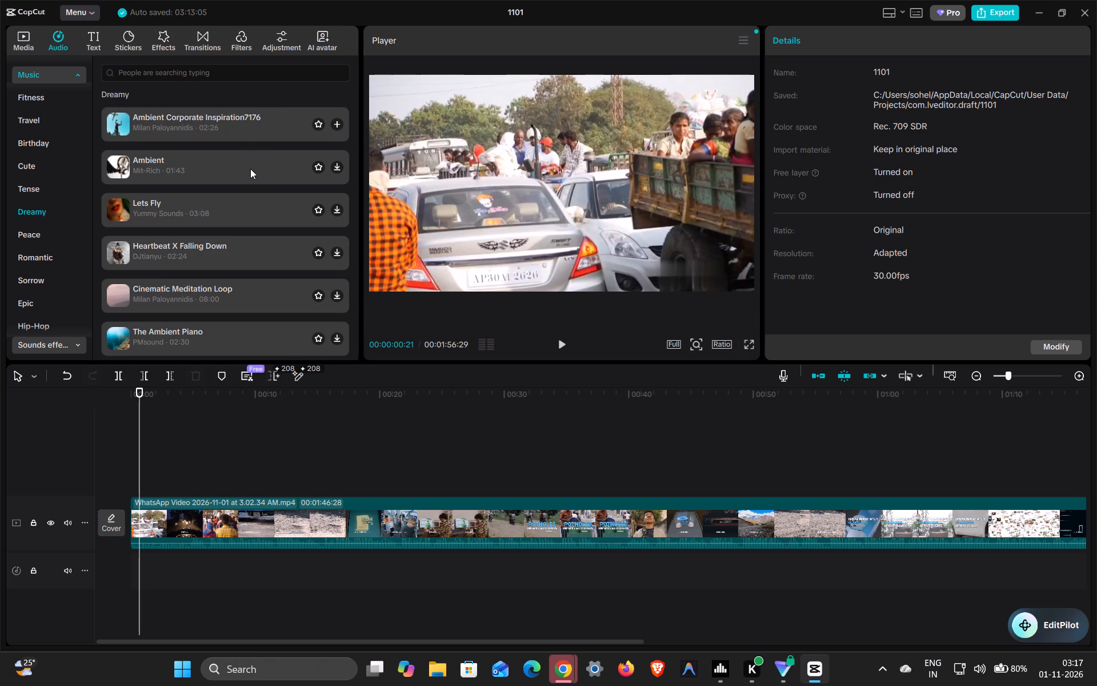
pyautogui.click(250, 169)
pyautogui.click(236, 201)
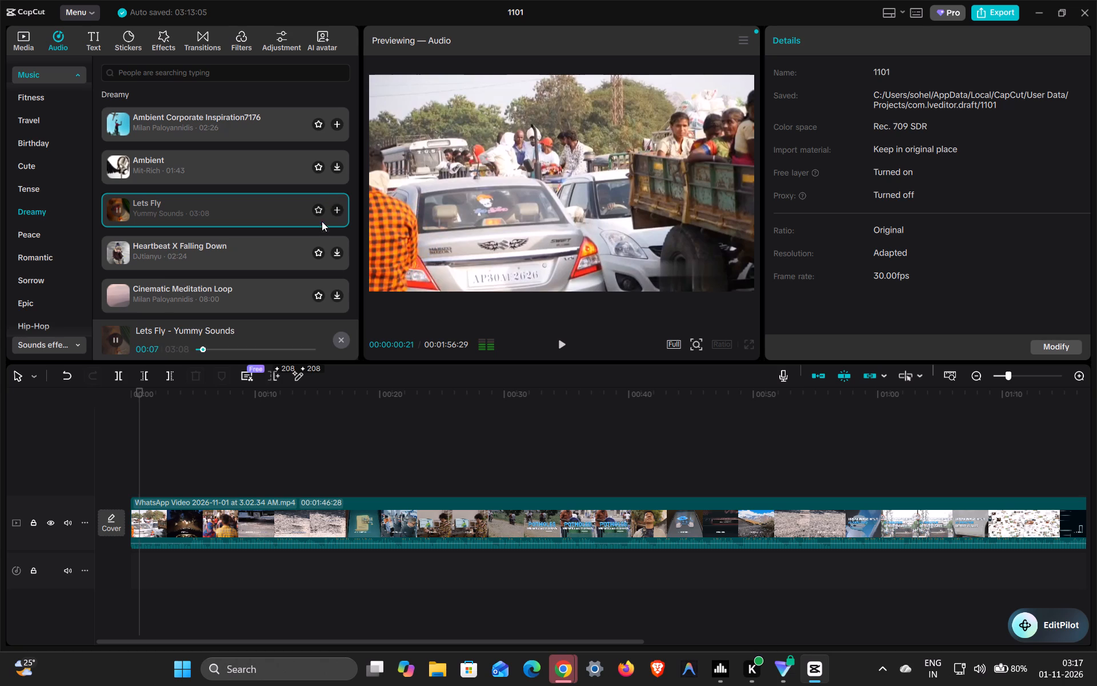
pyautogui.click(290, 251)
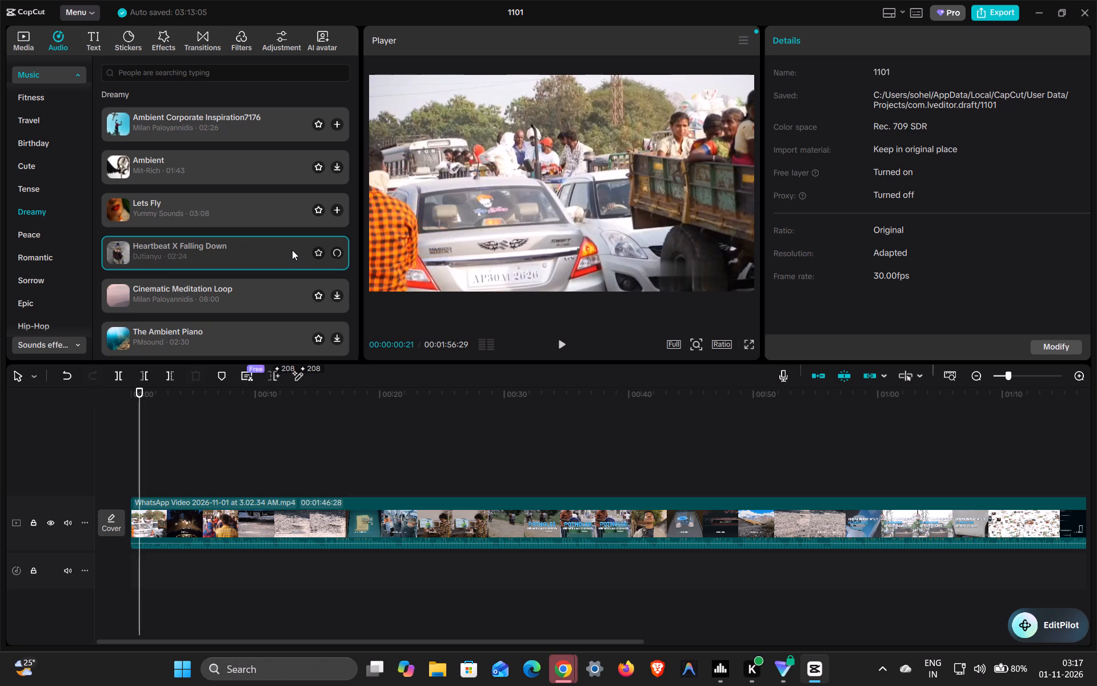
# Preview Cinematic Meditation Loop and place it on an audio track starting at the beginning of the m.mp4 logo clip.
pyautogui.hscroll(-3, 489, 389)
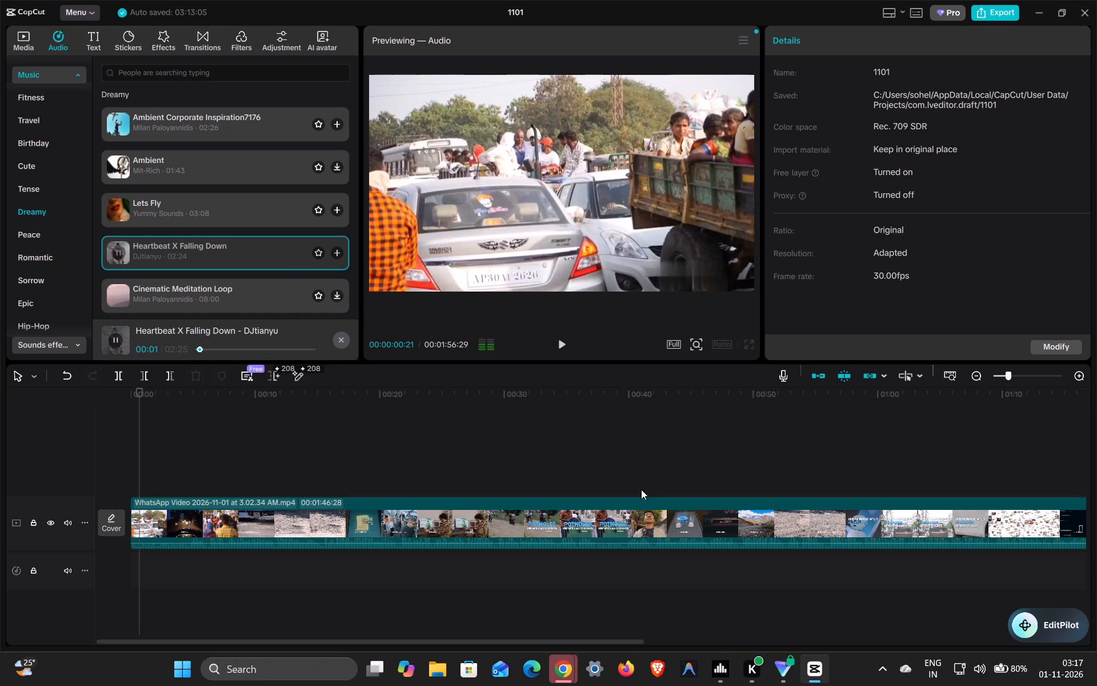
pyautogui.hscroll(-5, 641, 489)
pyautogui.click(253, 294)
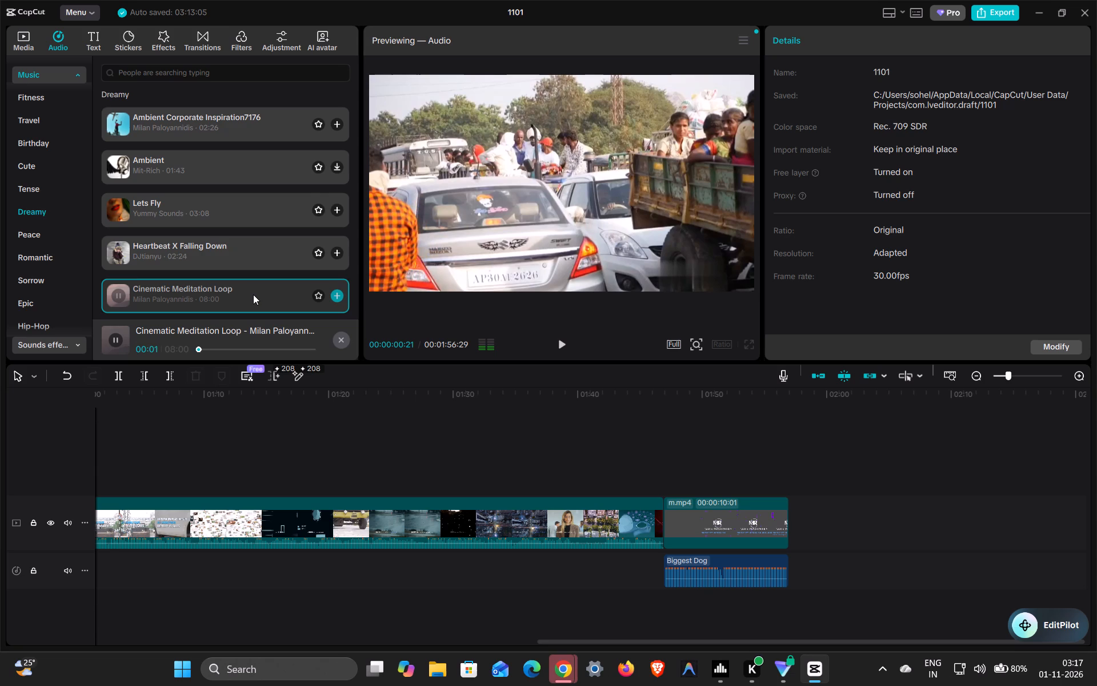
pyautogui.scroll(-1, 253, 294)
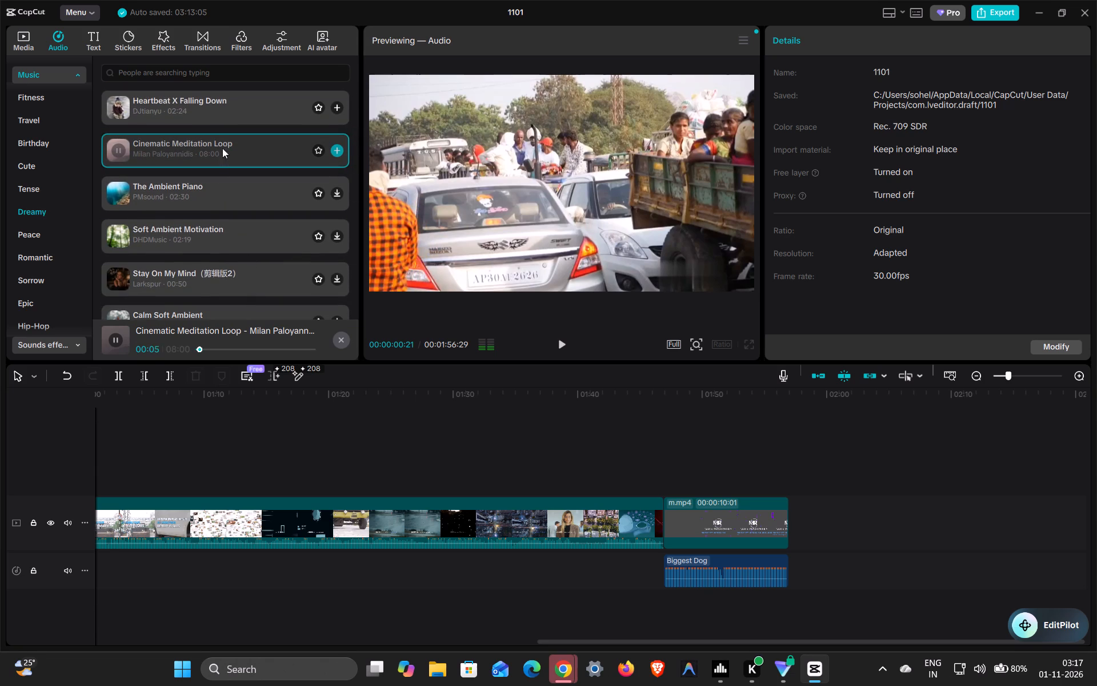
pyautogui.moveTo(224, 139); pyautogui.dragTo(657, 502)
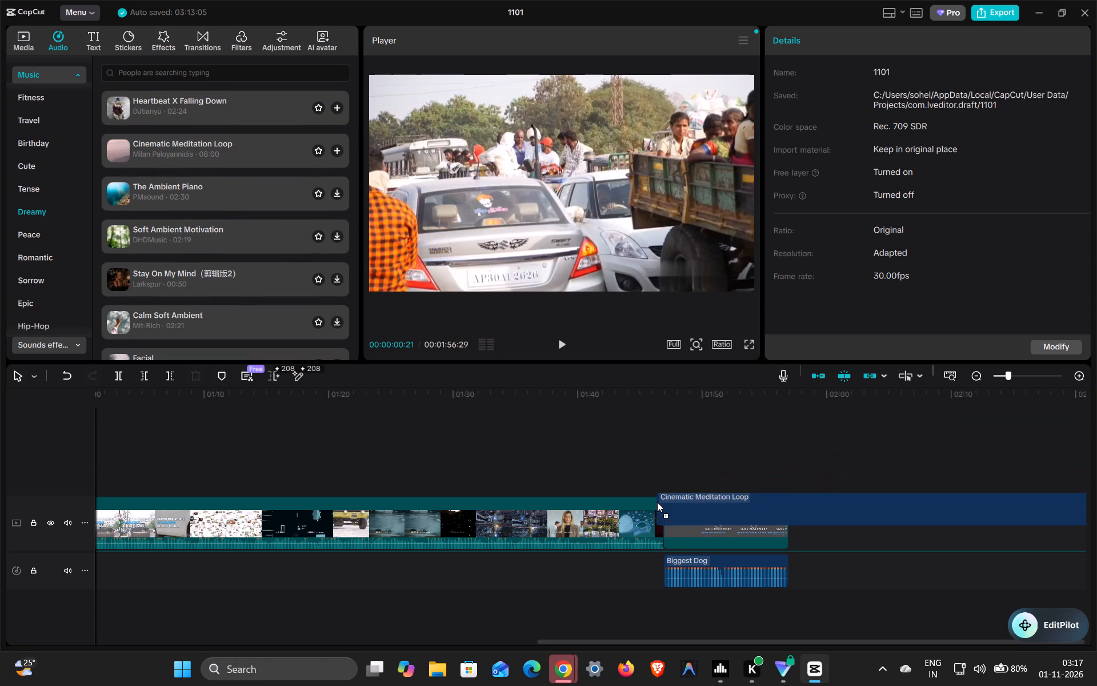
pyautogui.moveTo(657, 502); pyautogui.dragTo(665, 479)
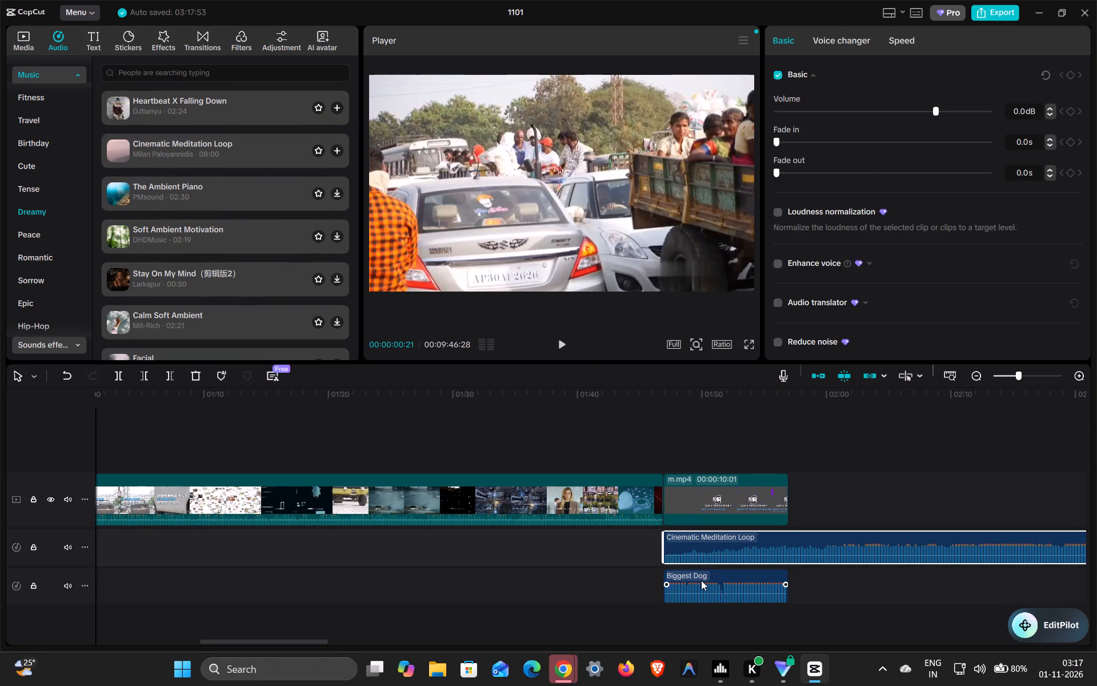
# Delete the Biggest Dog audio clip beneath the closing logo clip.
pyautogui.click(701, 580)
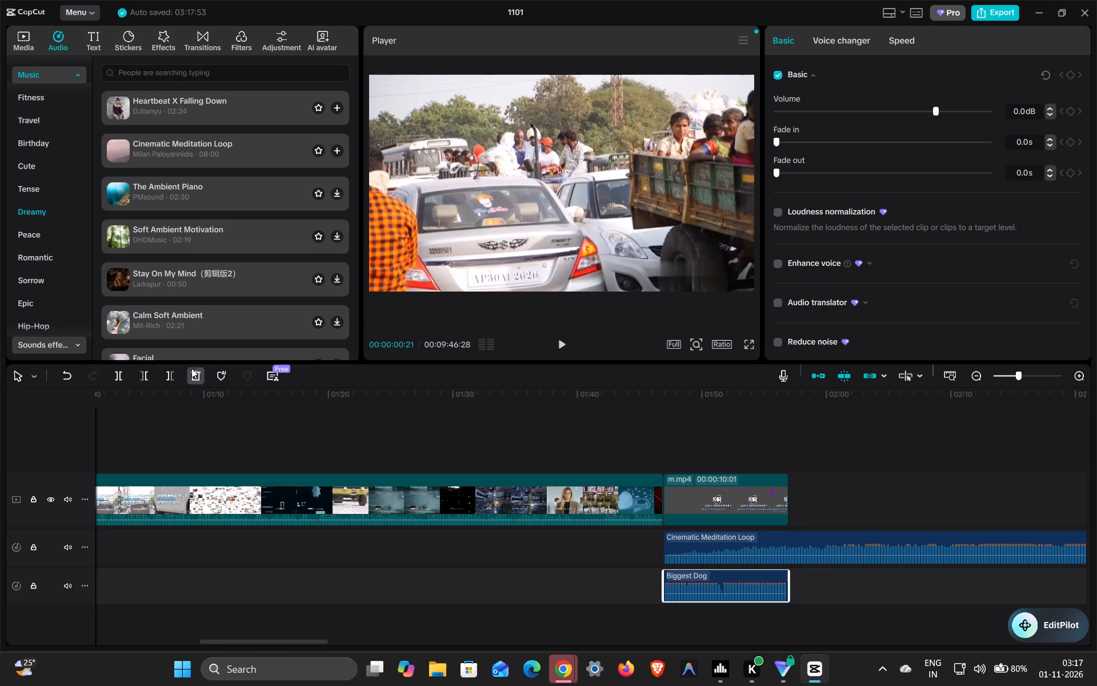
pyautogui.click(191, 370)
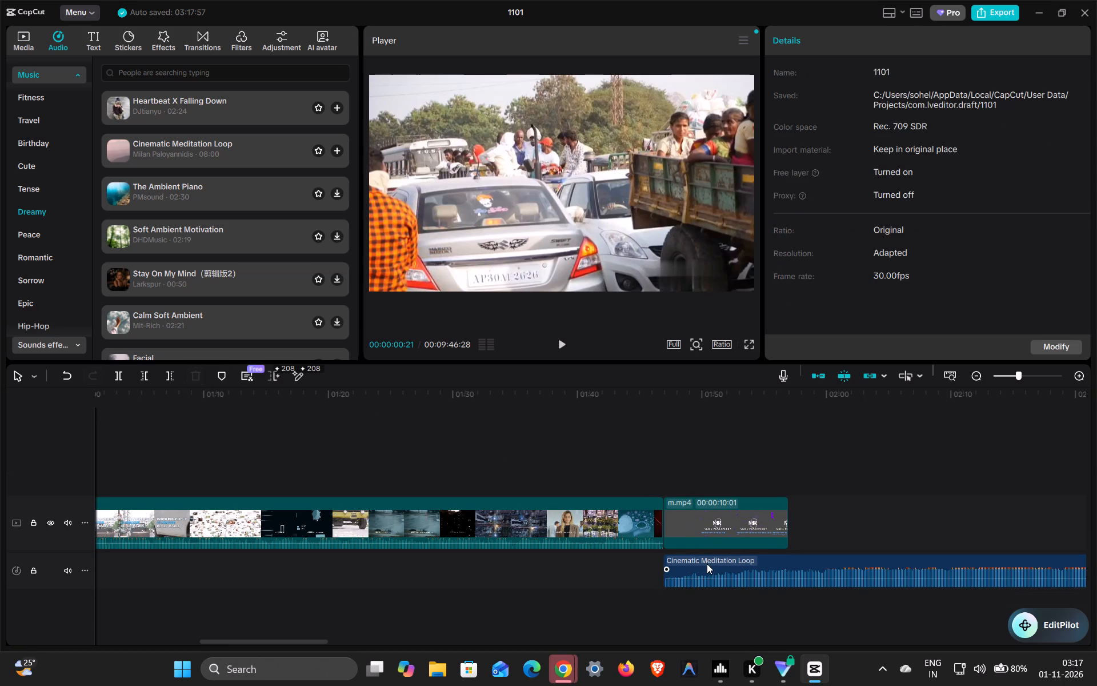
# Play the timeline from just before the m.mp4 logo clip, at about 01:45, through to its end to check the music.
pyautogui.click(646, 461)
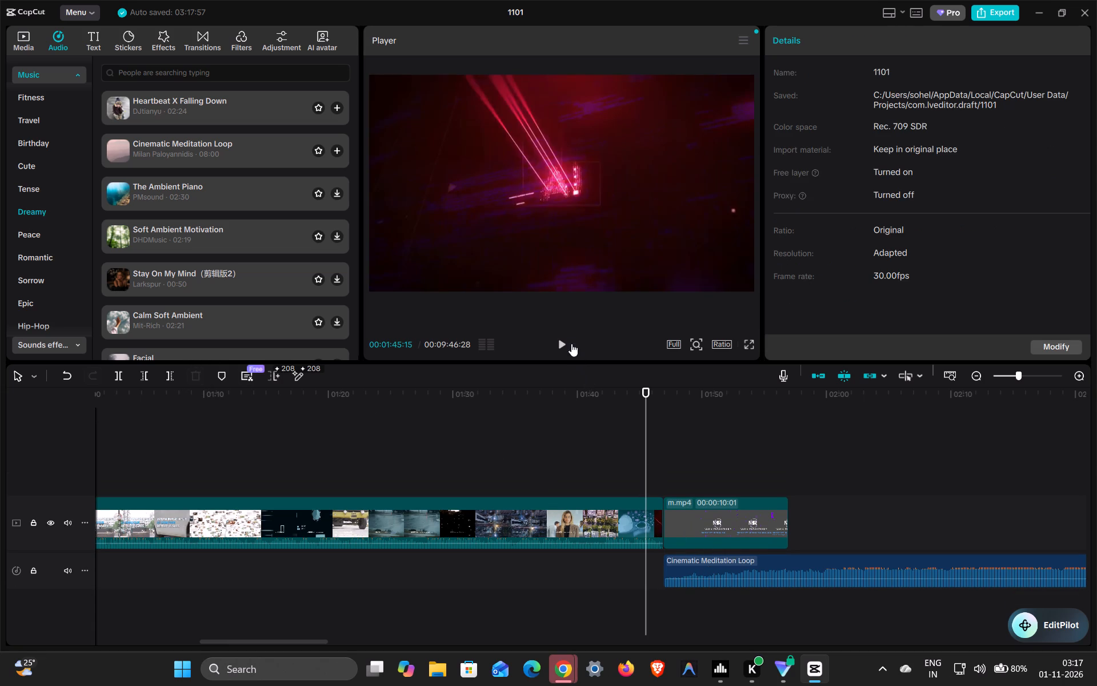
pyautogui.click(560, 346)
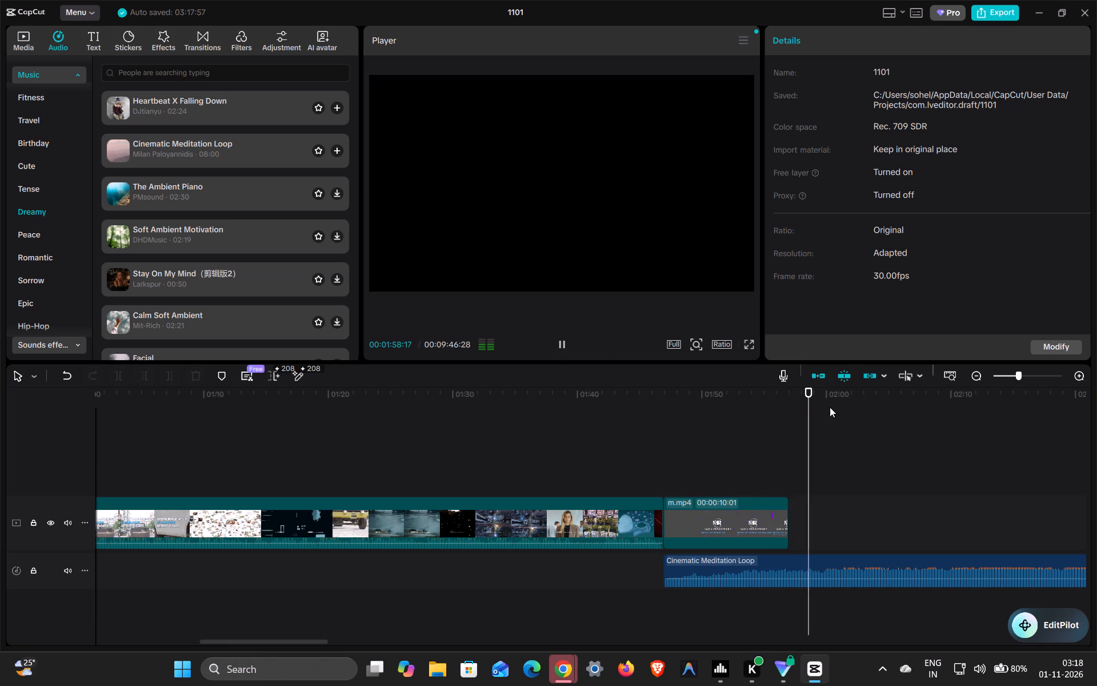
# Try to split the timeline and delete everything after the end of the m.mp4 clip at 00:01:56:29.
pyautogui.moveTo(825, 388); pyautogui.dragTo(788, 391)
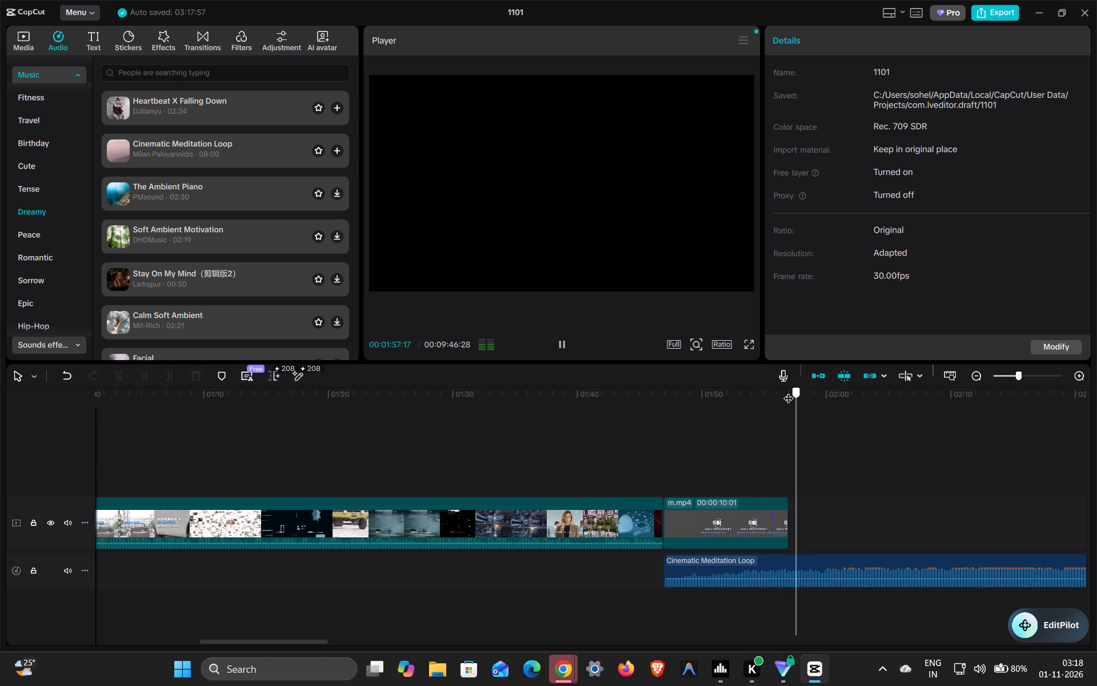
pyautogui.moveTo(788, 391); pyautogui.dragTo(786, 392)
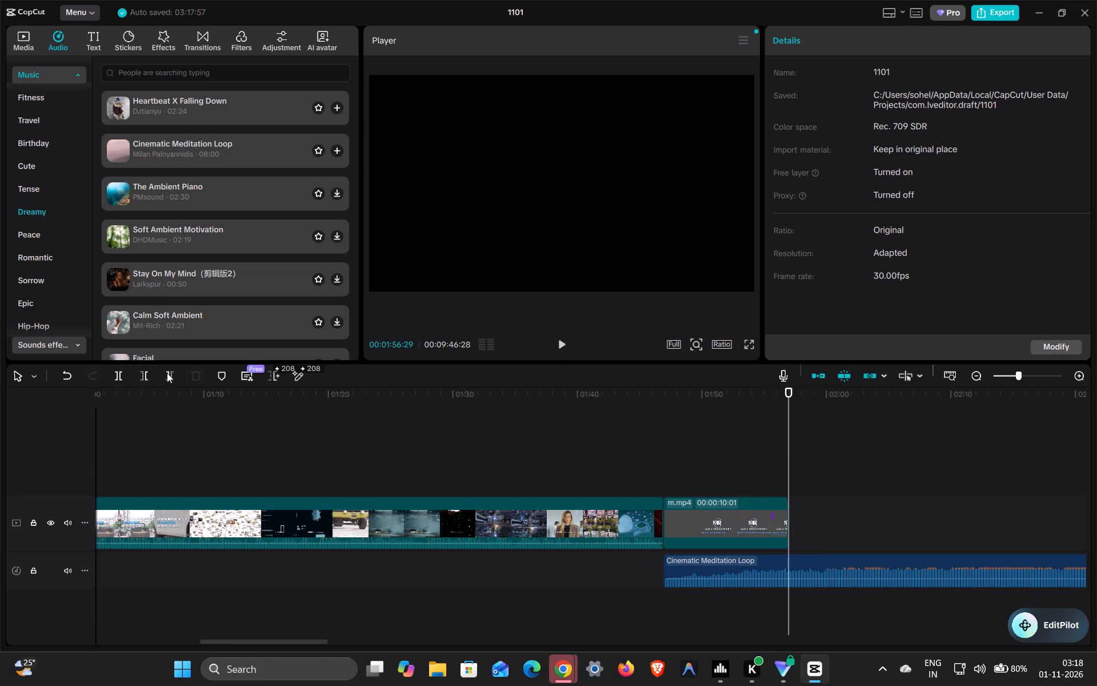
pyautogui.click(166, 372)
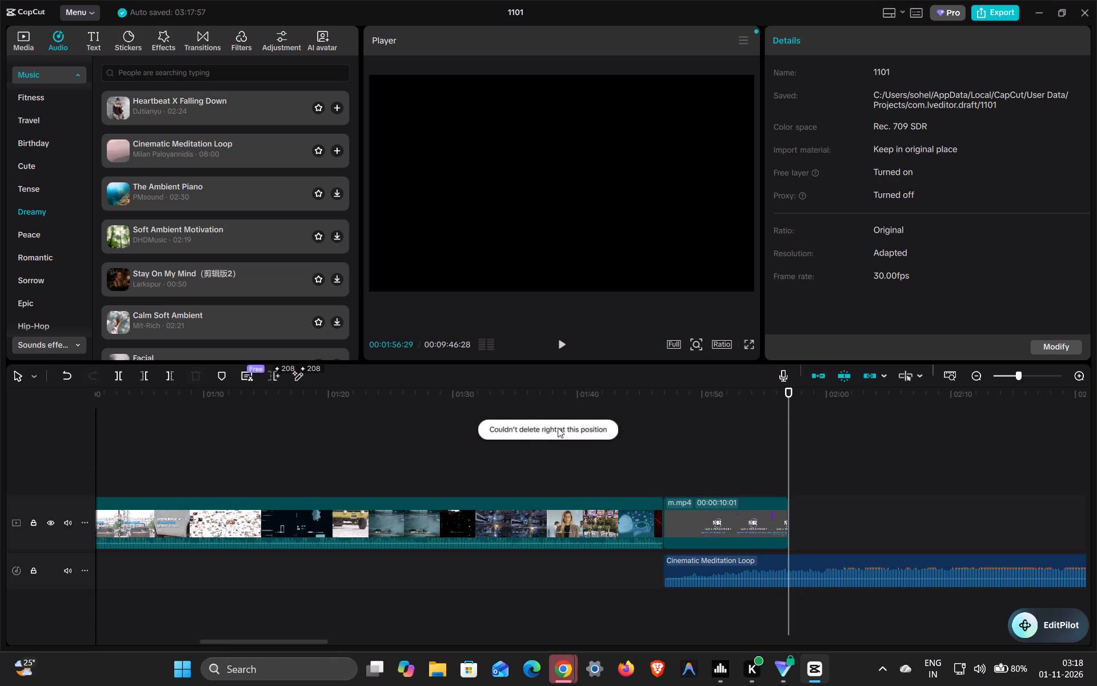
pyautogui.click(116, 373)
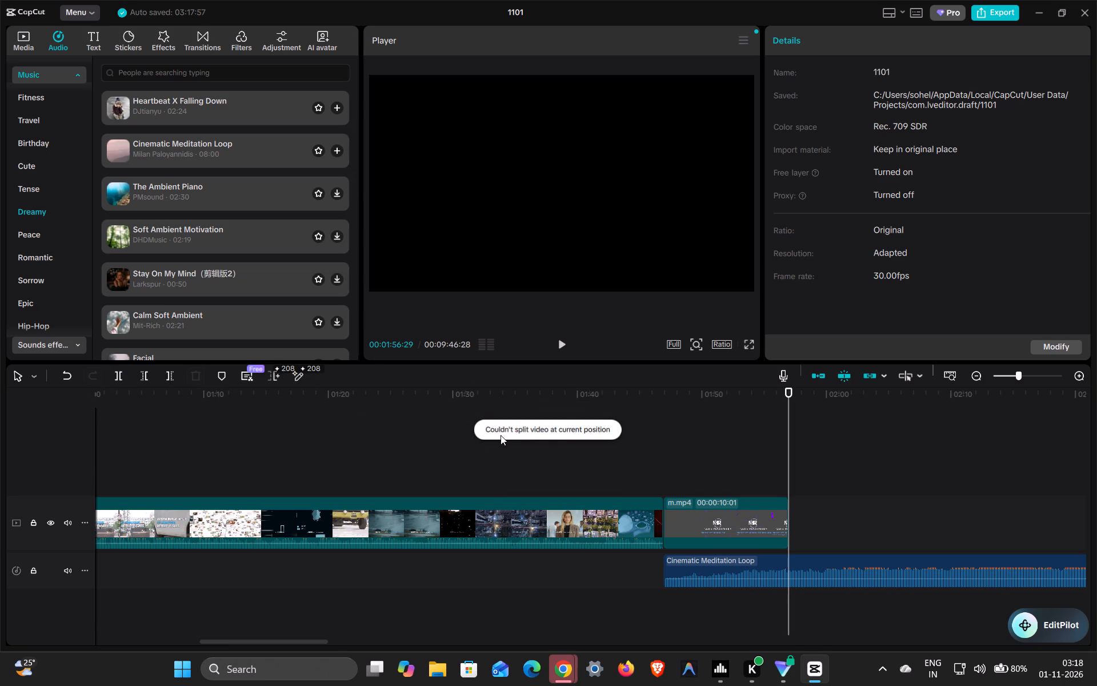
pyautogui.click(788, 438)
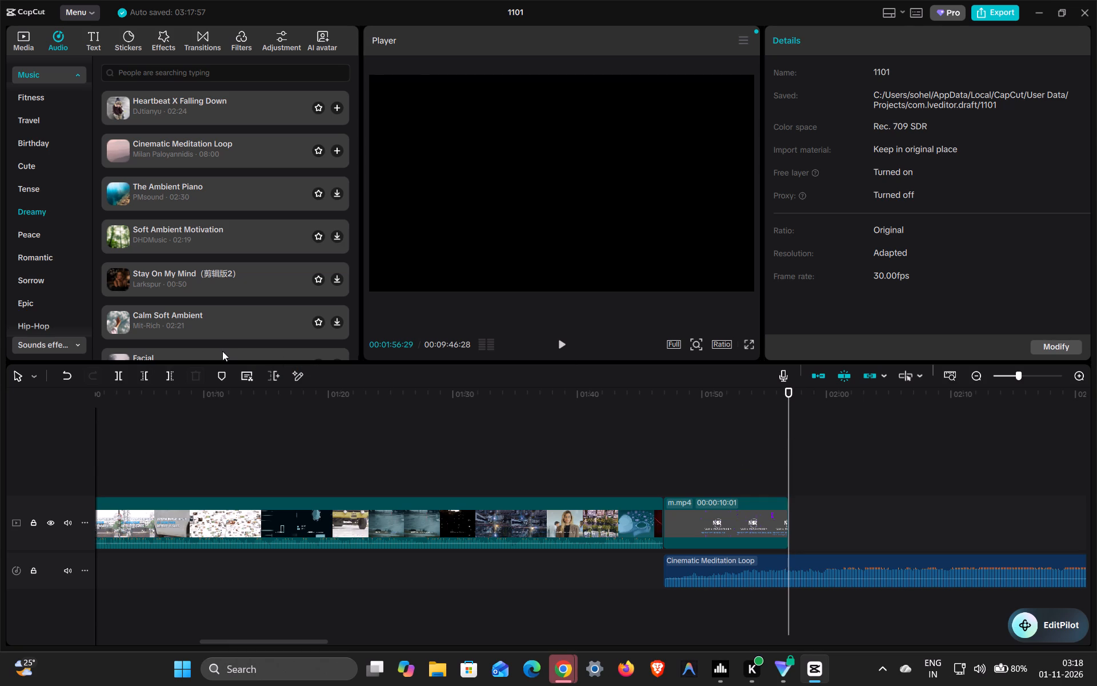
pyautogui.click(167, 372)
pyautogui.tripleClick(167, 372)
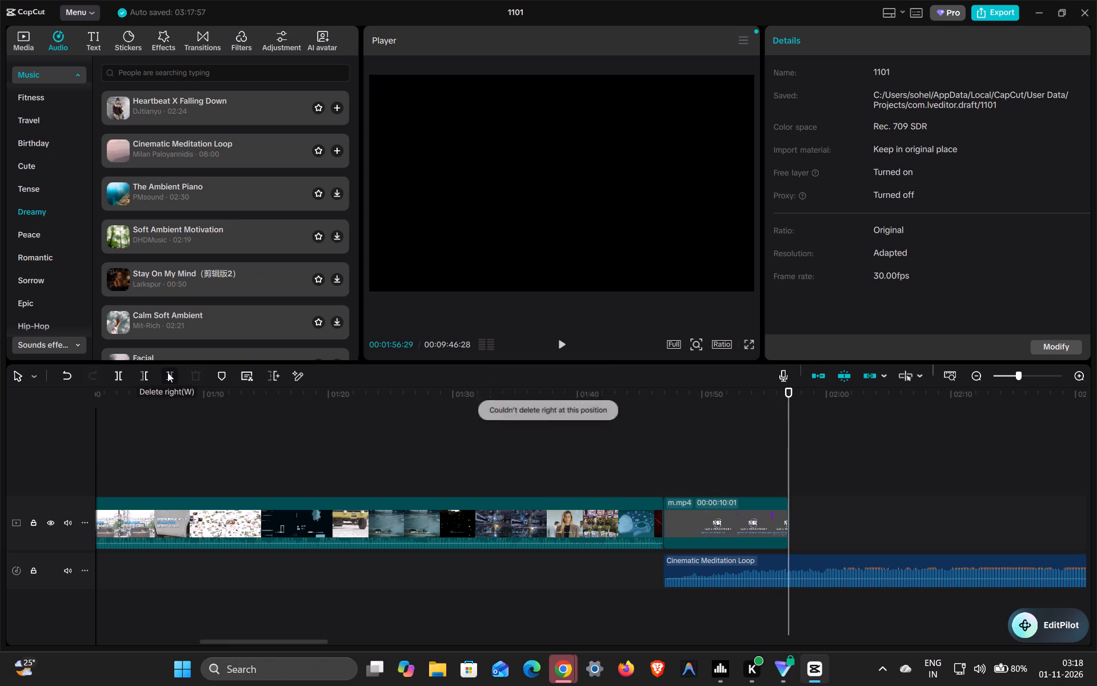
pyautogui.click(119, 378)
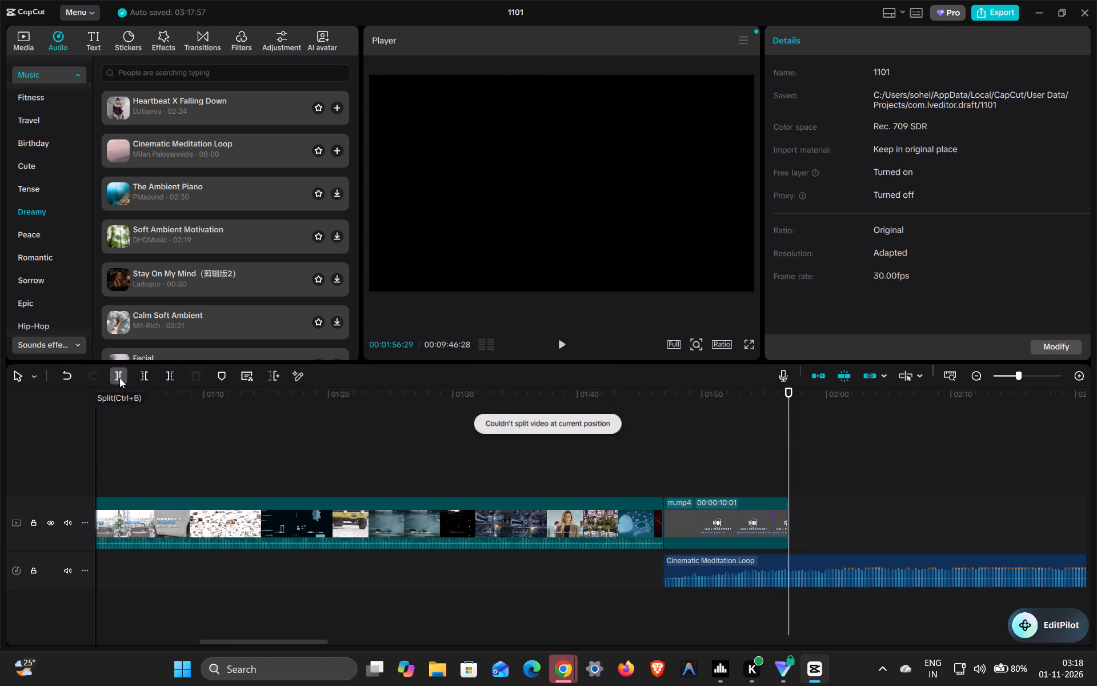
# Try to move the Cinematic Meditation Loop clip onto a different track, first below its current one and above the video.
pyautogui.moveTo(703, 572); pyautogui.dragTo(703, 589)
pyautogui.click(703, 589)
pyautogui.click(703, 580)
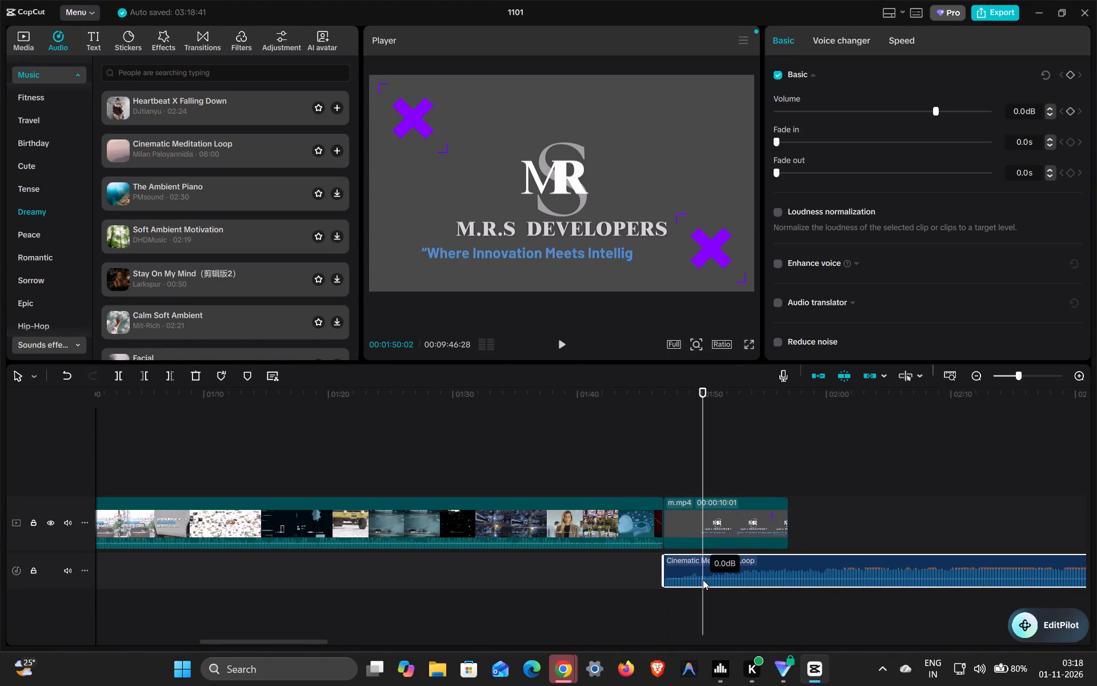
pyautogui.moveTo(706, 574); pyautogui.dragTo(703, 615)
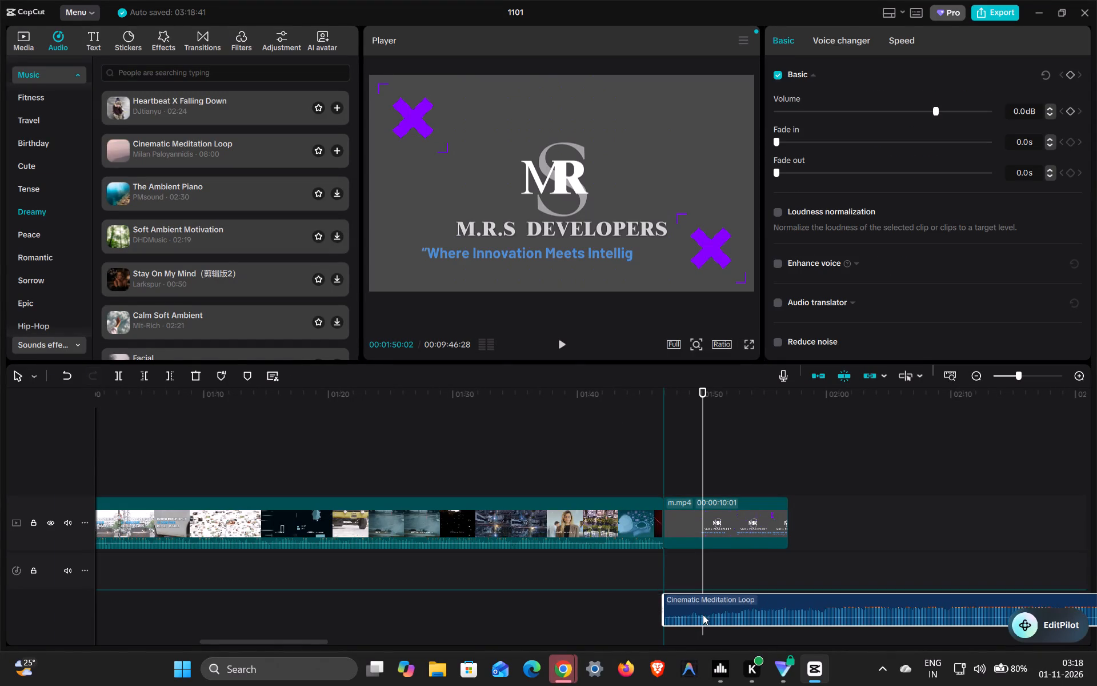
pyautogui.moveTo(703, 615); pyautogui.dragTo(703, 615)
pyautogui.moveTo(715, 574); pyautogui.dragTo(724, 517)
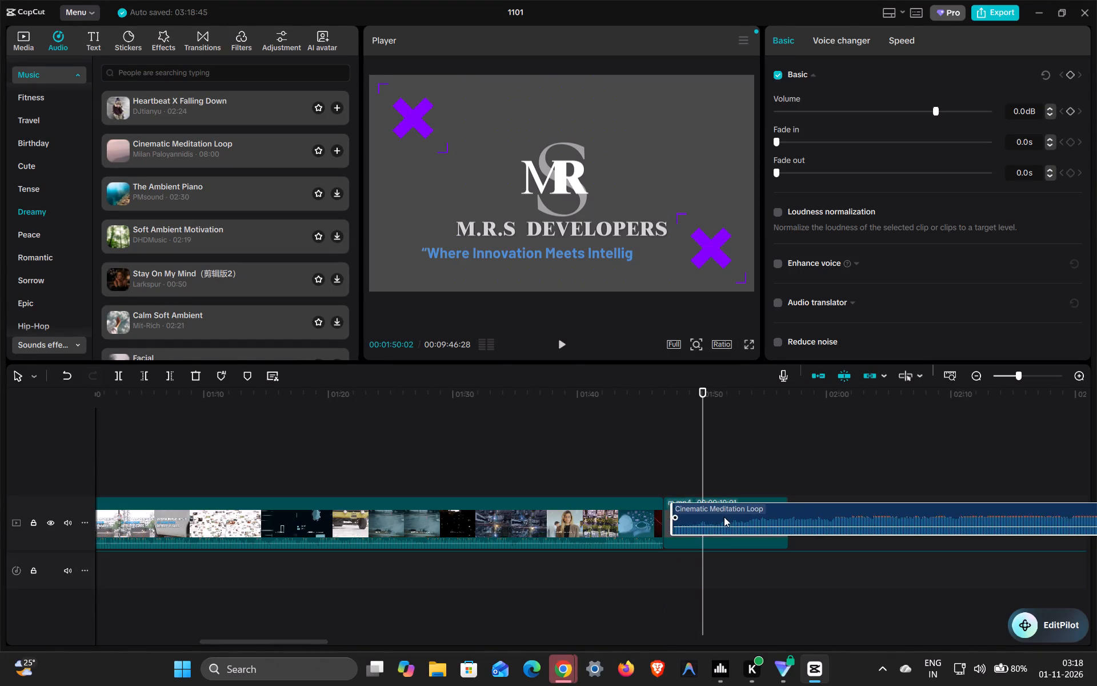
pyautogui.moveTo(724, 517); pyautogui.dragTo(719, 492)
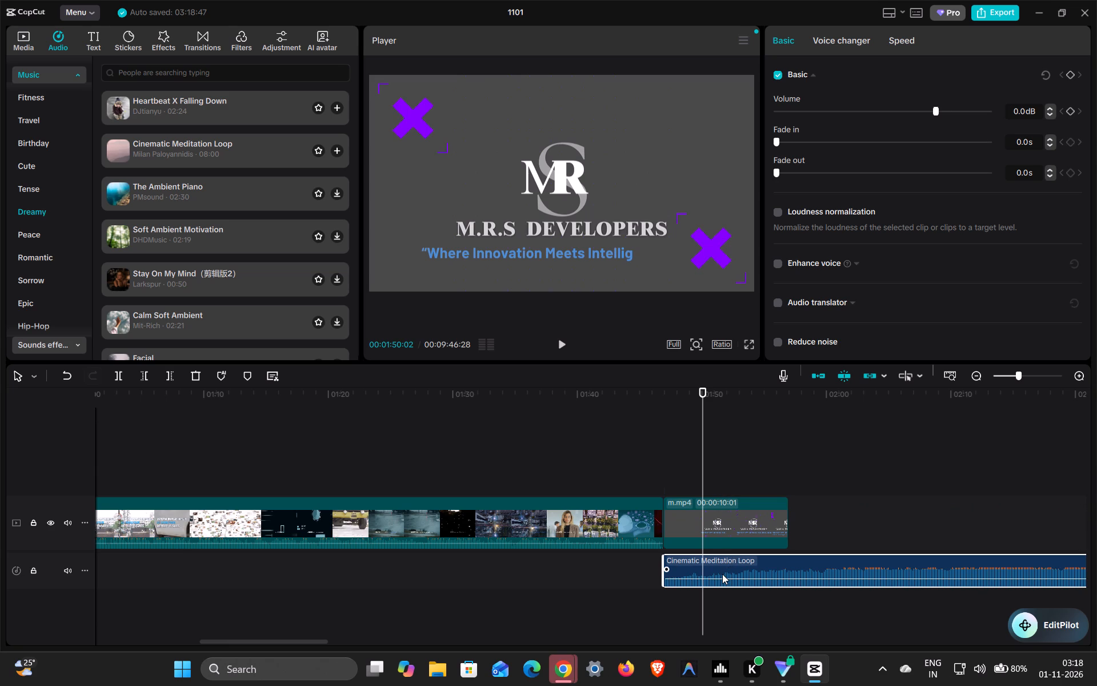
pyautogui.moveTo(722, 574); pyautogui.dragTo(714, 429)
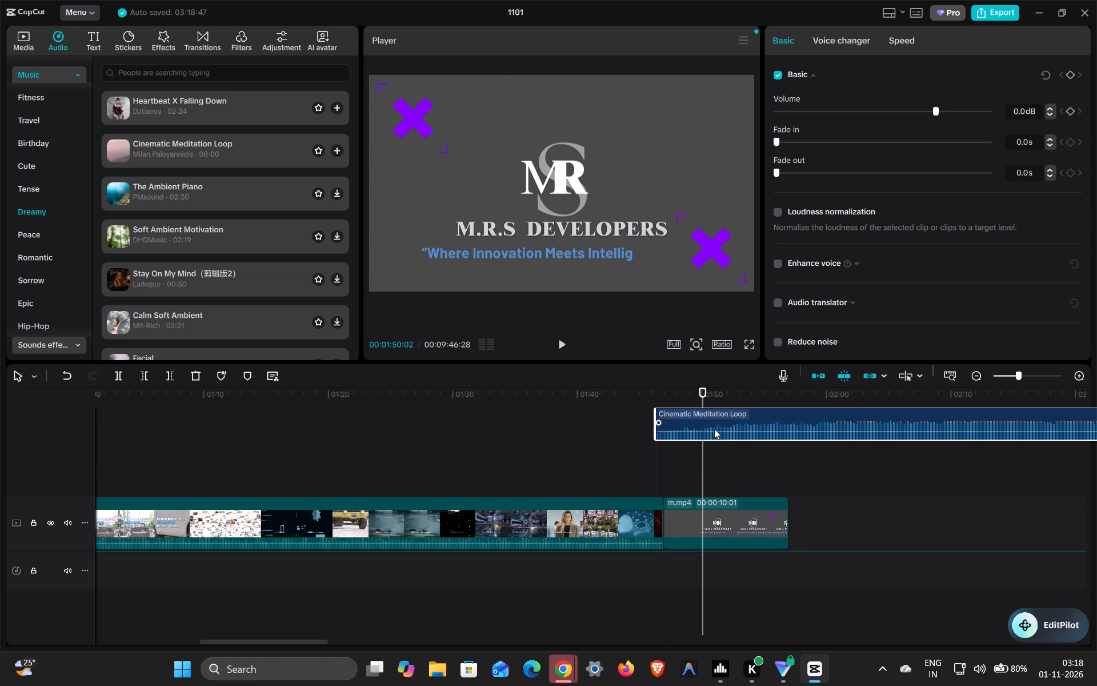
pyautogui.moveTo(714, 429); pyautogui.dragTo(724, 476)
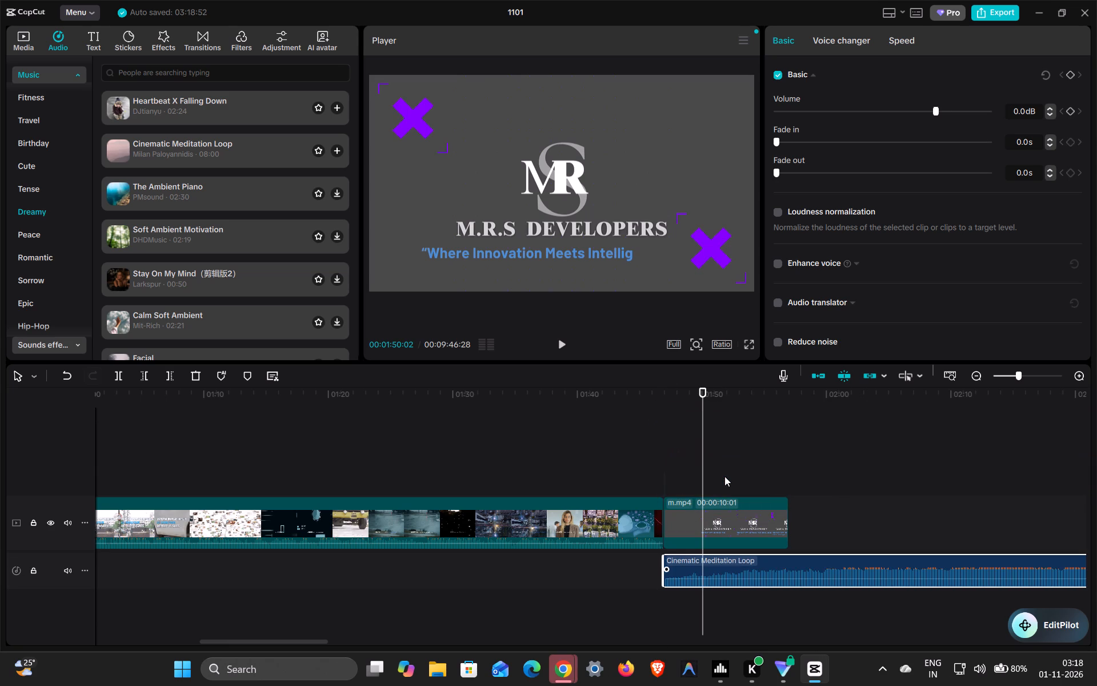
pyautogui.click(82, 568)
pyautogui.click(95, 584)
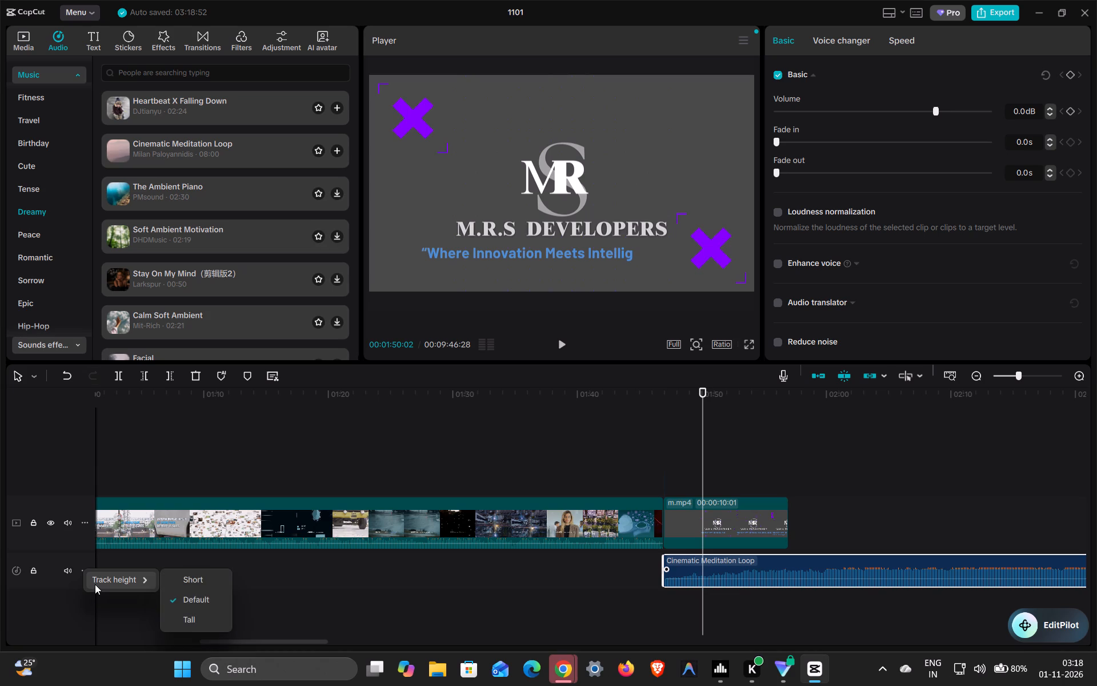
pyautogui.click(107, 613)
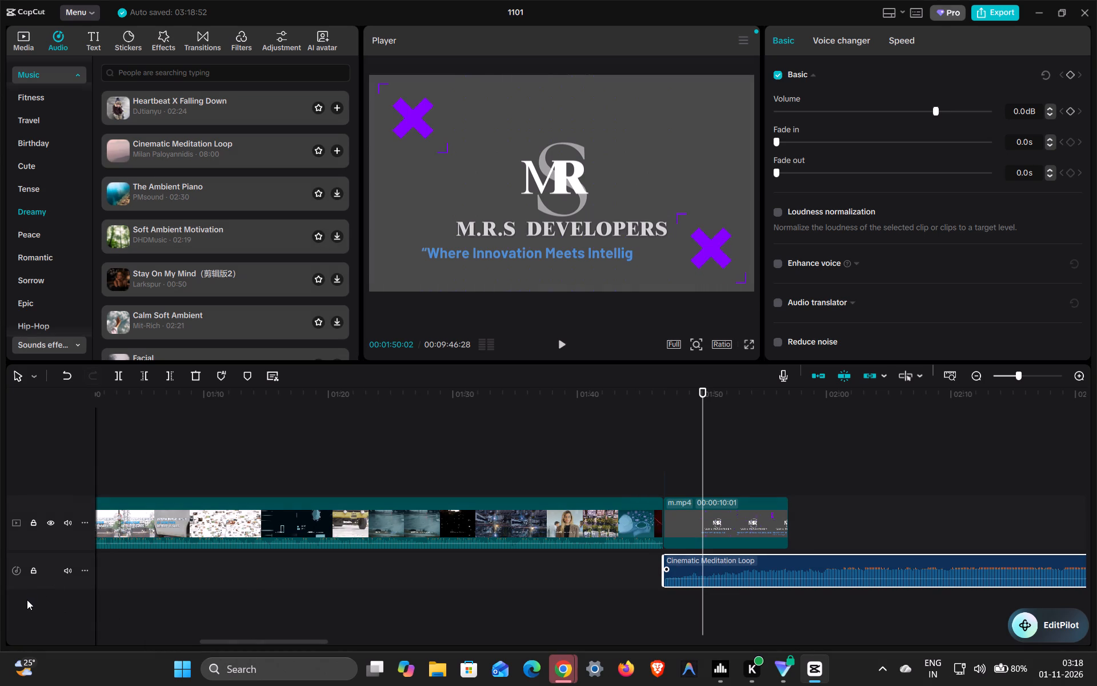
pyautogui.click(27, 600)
# Move the Cinematic Meditation Loop clip along its audio track past the end of the m.mp4 clip, starting at about 00:01:58:18.
pyautogui.click(728, 565)
pyautogui.click(682, 567)
pyautogui.moveTo(682, 567); pyautogui.dragTo(572, 577)
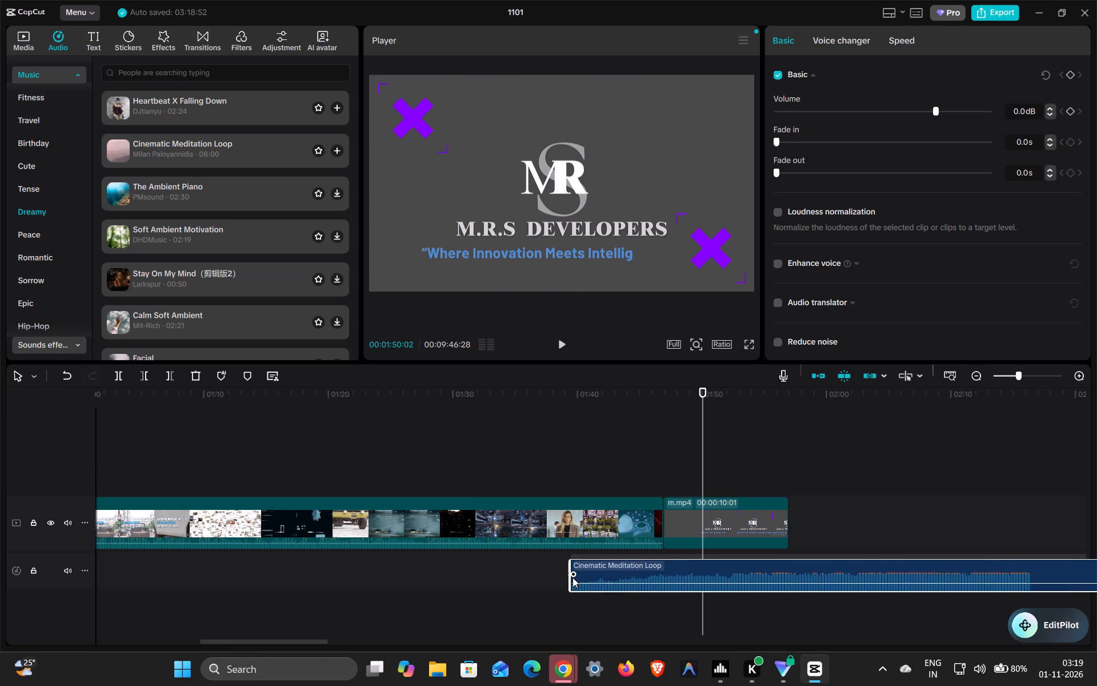
pyautogui.moveTo(572, 577); pyautogui.dragTo(143, 567)
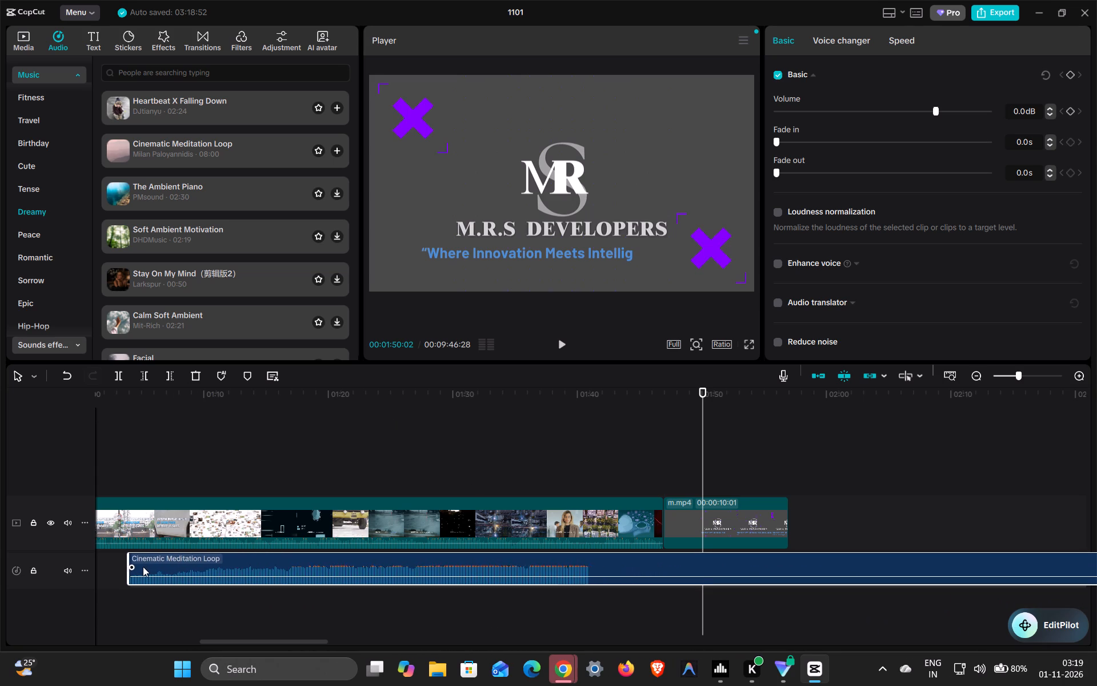
pyautogui.moveTo(143, 567); pyautogui.dragTo(3, 561)
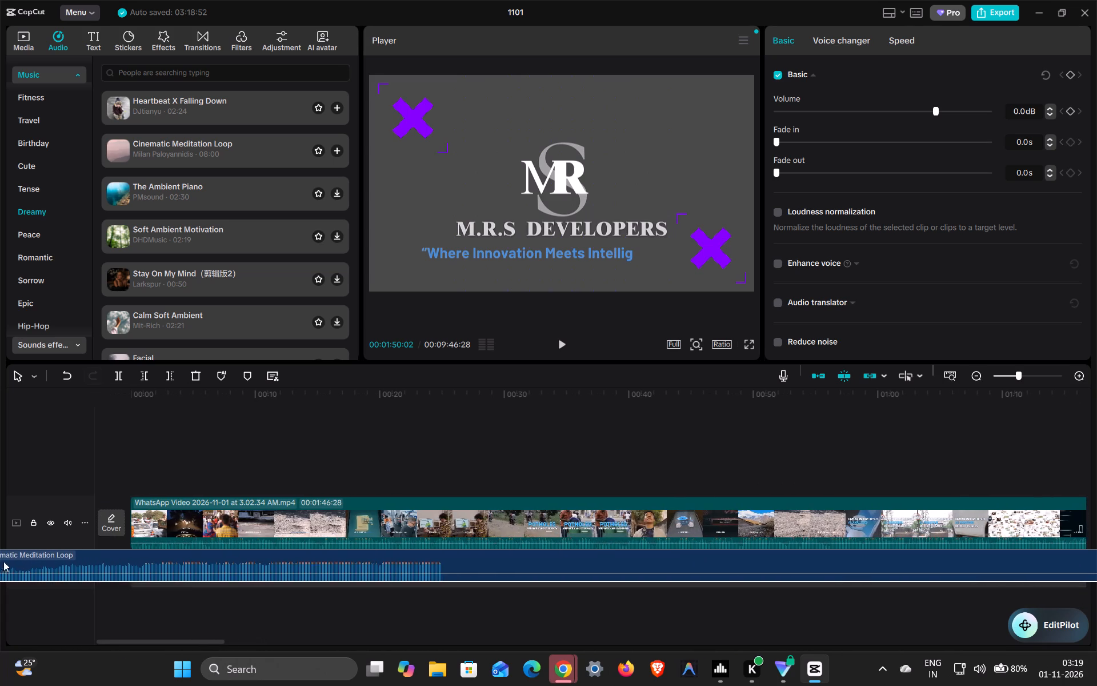
pyautogui.moveTo(3, 561); pyautogui.dragTo(1024, 531)
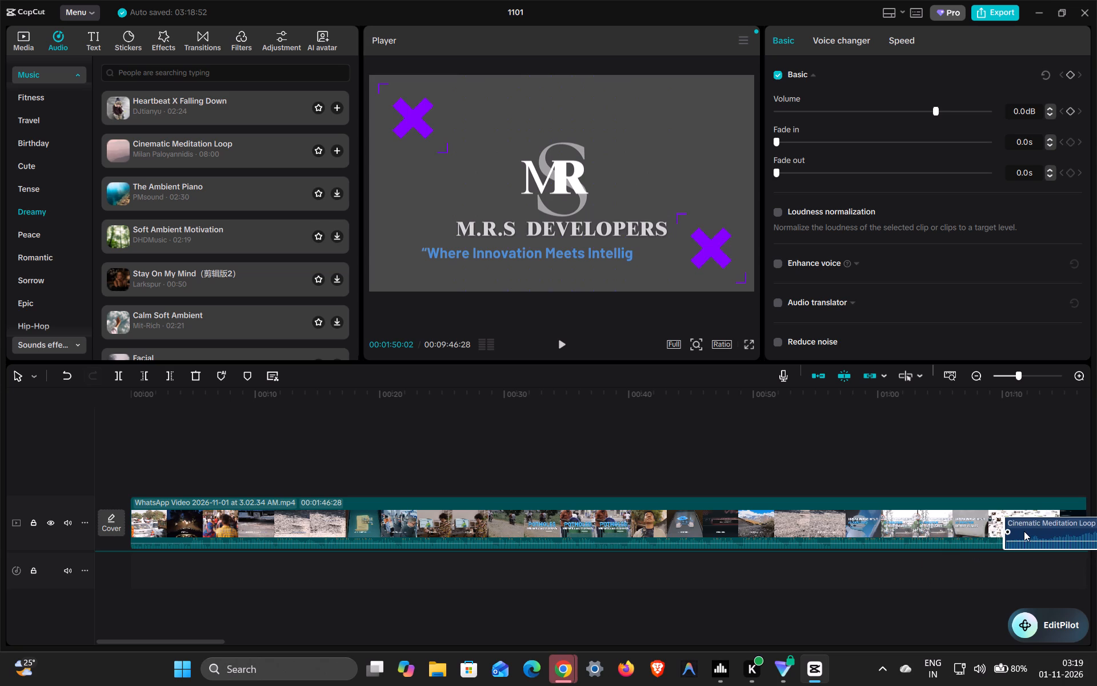
pyautogui.moveTo(1024, 531); pyautogui.dragTo(991, 536)
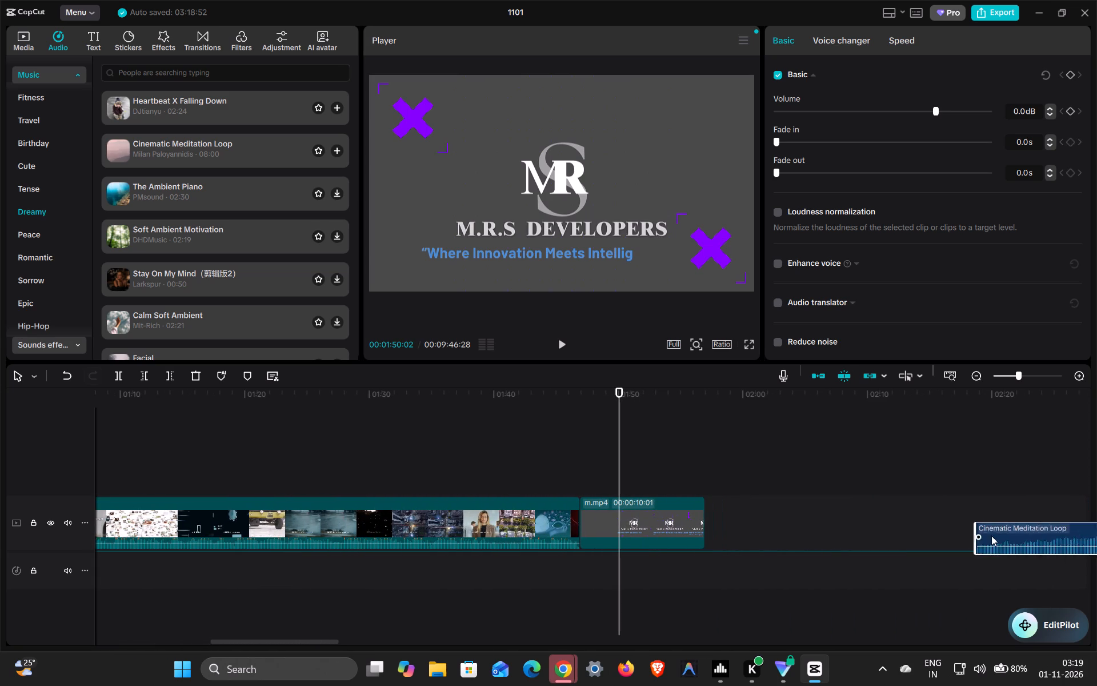
pyautogui.moveTo(991, 536); pyautogui.dragTo(743, 517)
pyautogui.click(752, 555)
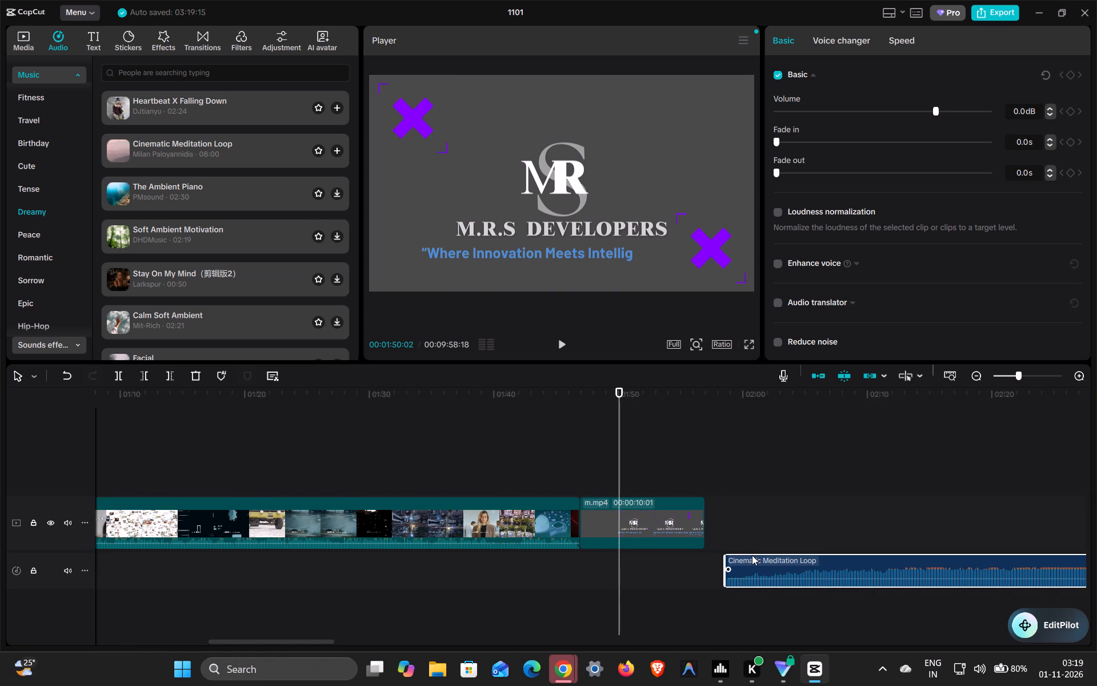
# Scrub the playhead over the gap between the end of m.mp4 and the start of Cinematic Meditation Loop to examine their alignment.
pyautogui.moveTo(620, 440); pyautogui.dragTo(810, 456)
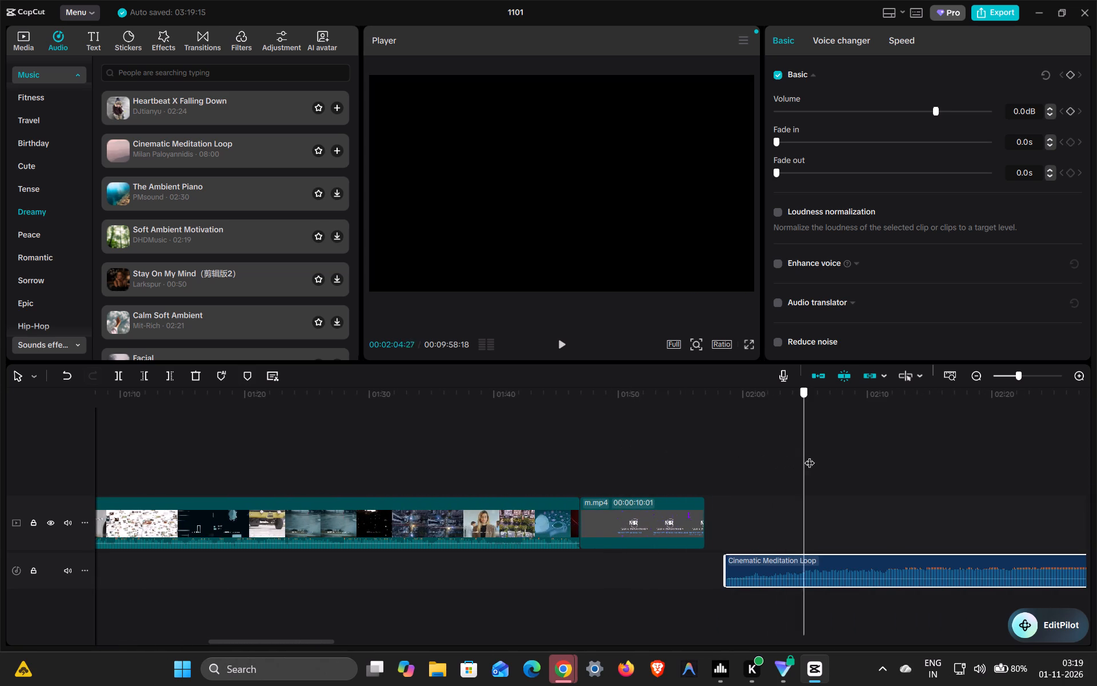
pyautogui.moveTo(810, 456); pyautogui.dragTo(848, 448)
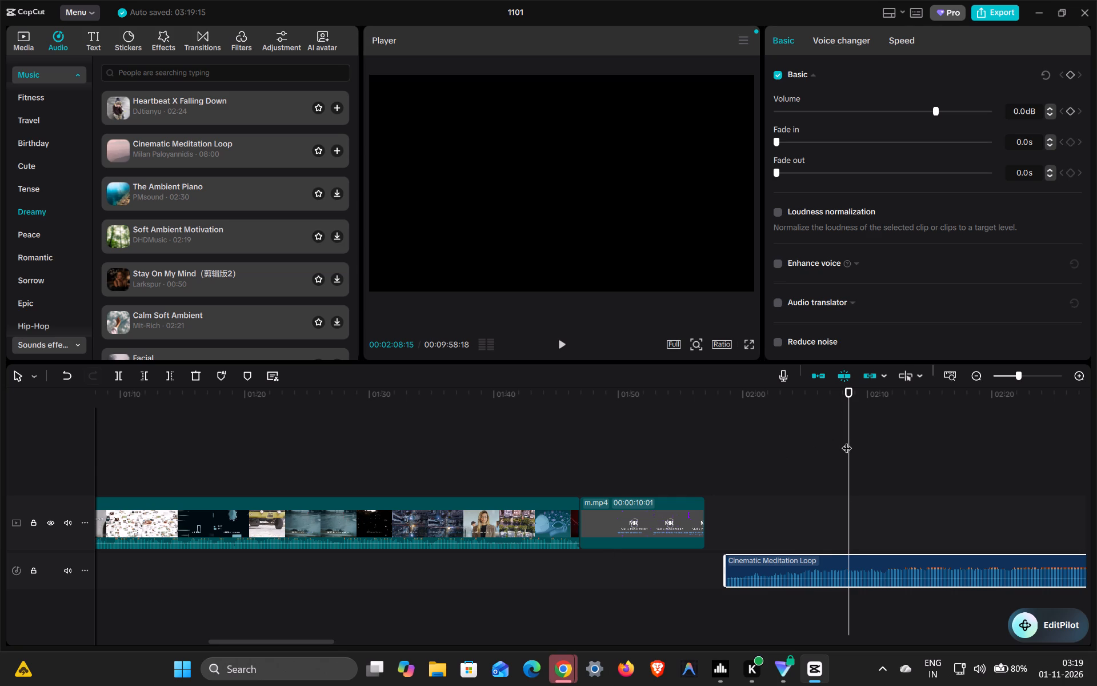
pyautogui.moveTo(847, 441); pyautogui.dragTo(840, 438)
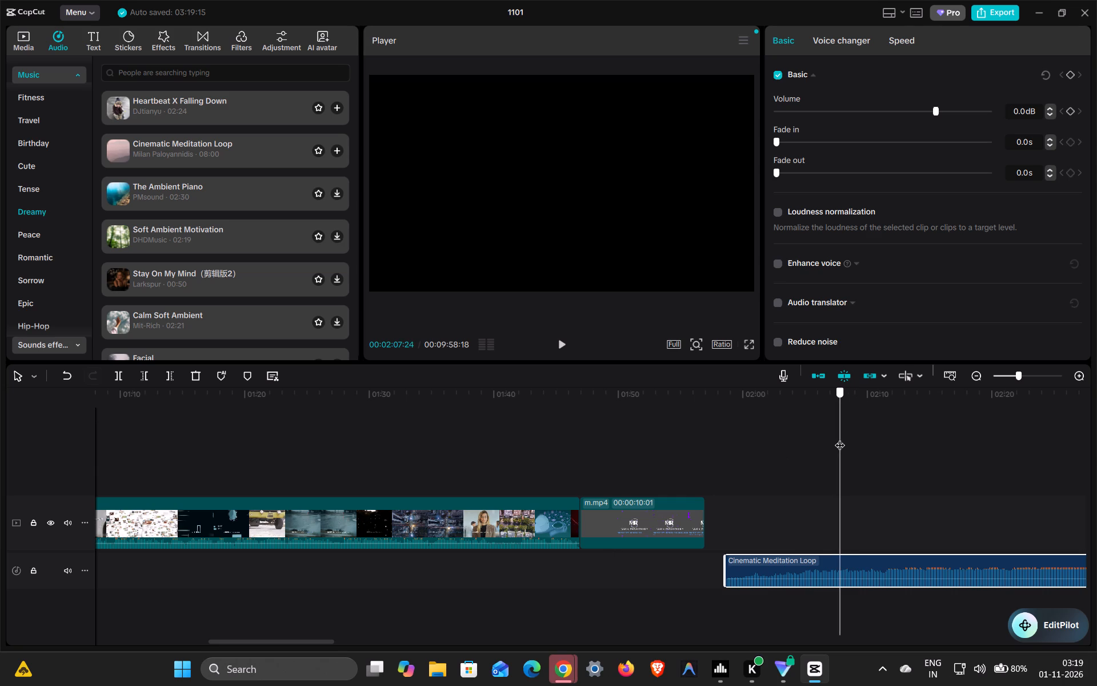
pyautogui.moveTo(840, 438); pyautogui.dragTo(839, 437)
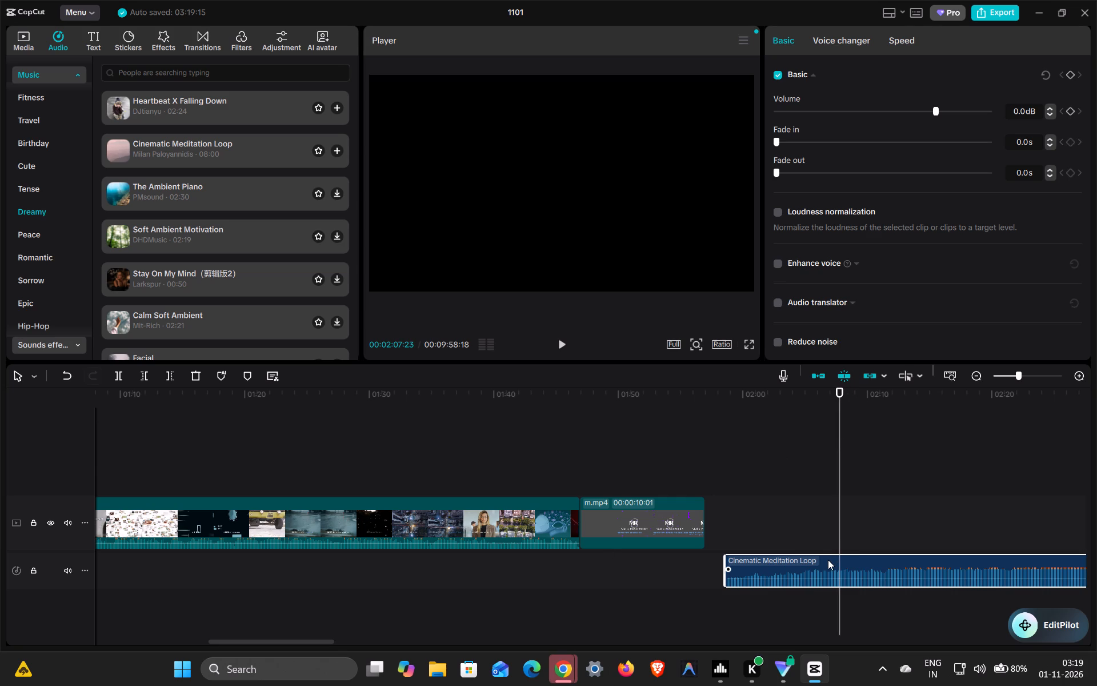
pyautogui.click(828, 560)
pyautogui.moveTo(839, 479); pyautogui.dragTo(760, 473)
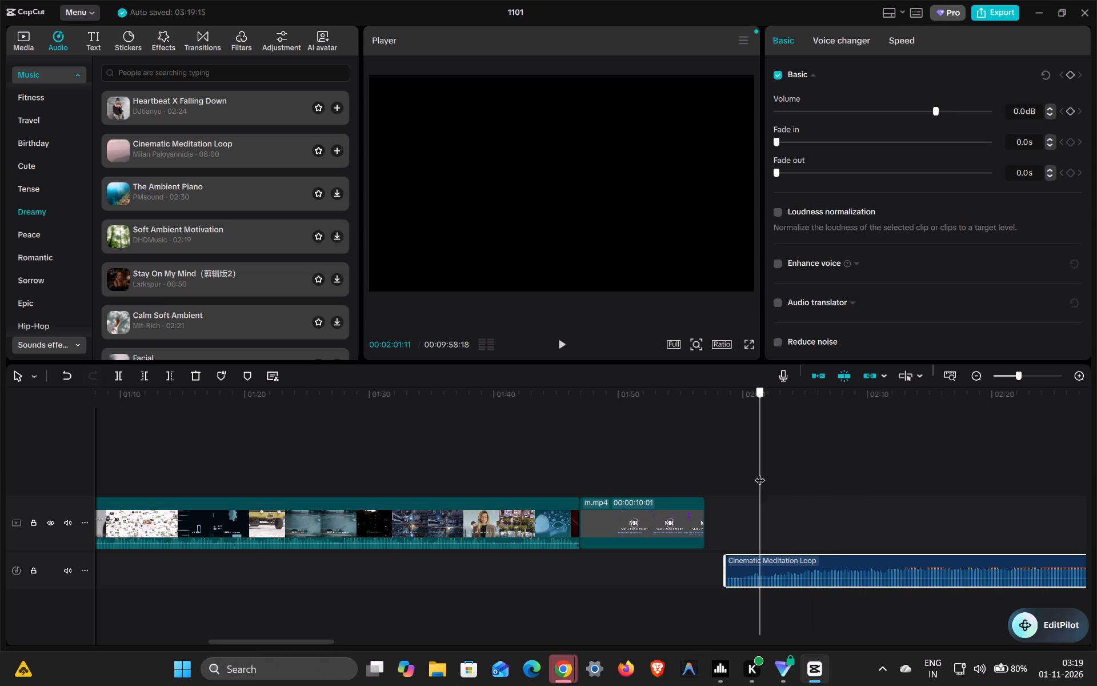
pyautogui.moveTo(760, 473); pyautogui.dragTo(704, 476)
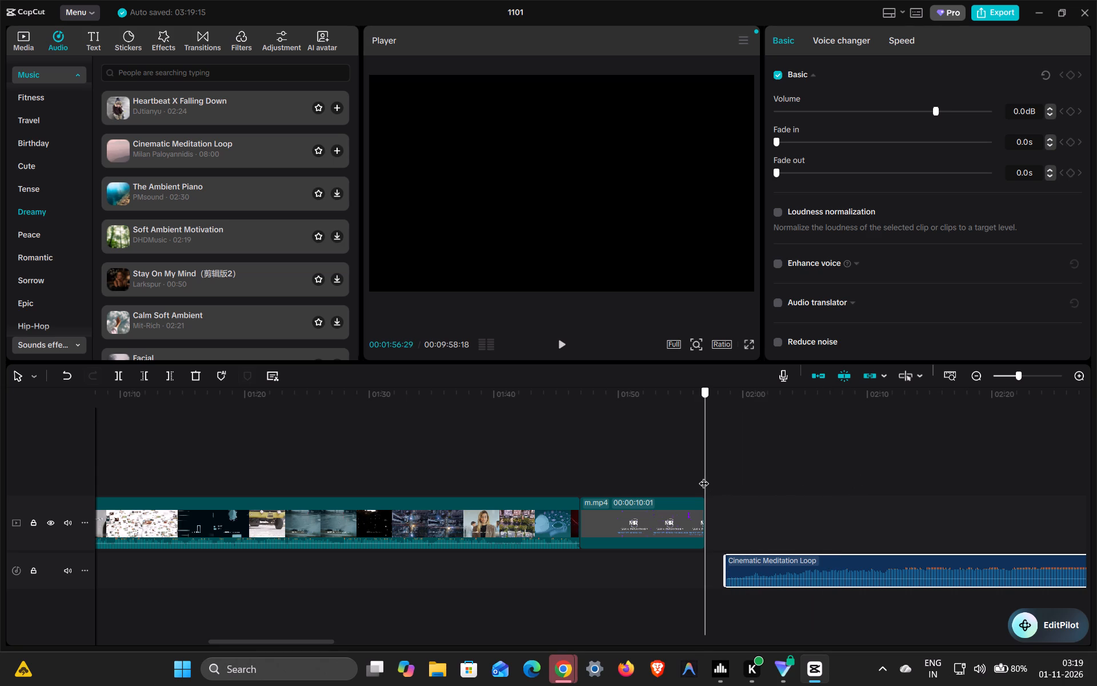
pyautogui.moveTo(704, 476); pyautogui.dragTo(722, 472)
pyautogui.click(722, 472)
# Shift the Cinematic Meditation Loop clip to start at about 00:02:00:02 and align the playhead with its start.
pyautogui.moveTo(762, 562); pyautogui.dragTo(766, 561)
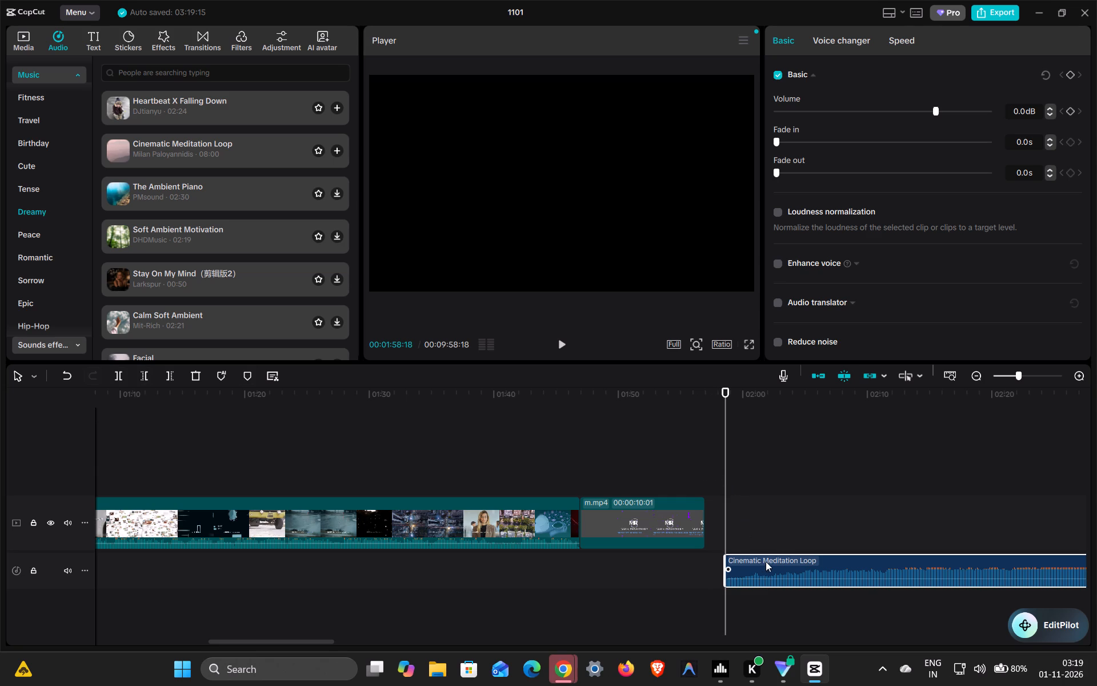
pyautogui.moveTo(766, 561); pyautogui.dragTo(774, 560)
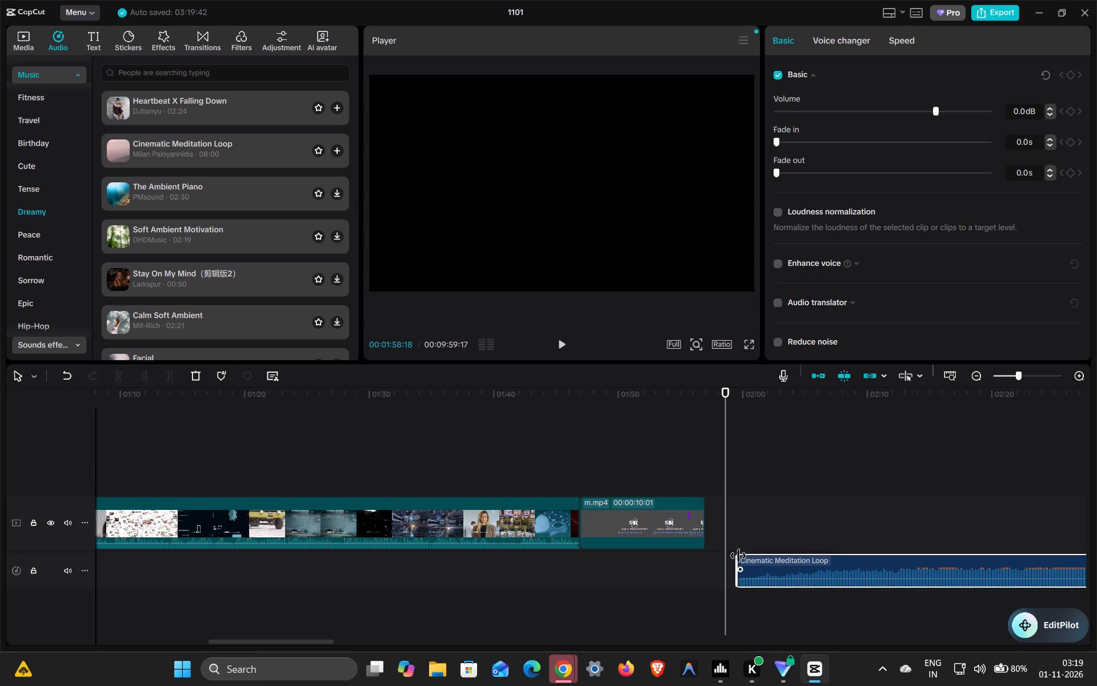
pyautogui.moveTo(728, 539); pyautogui.dragTo(729, 539)
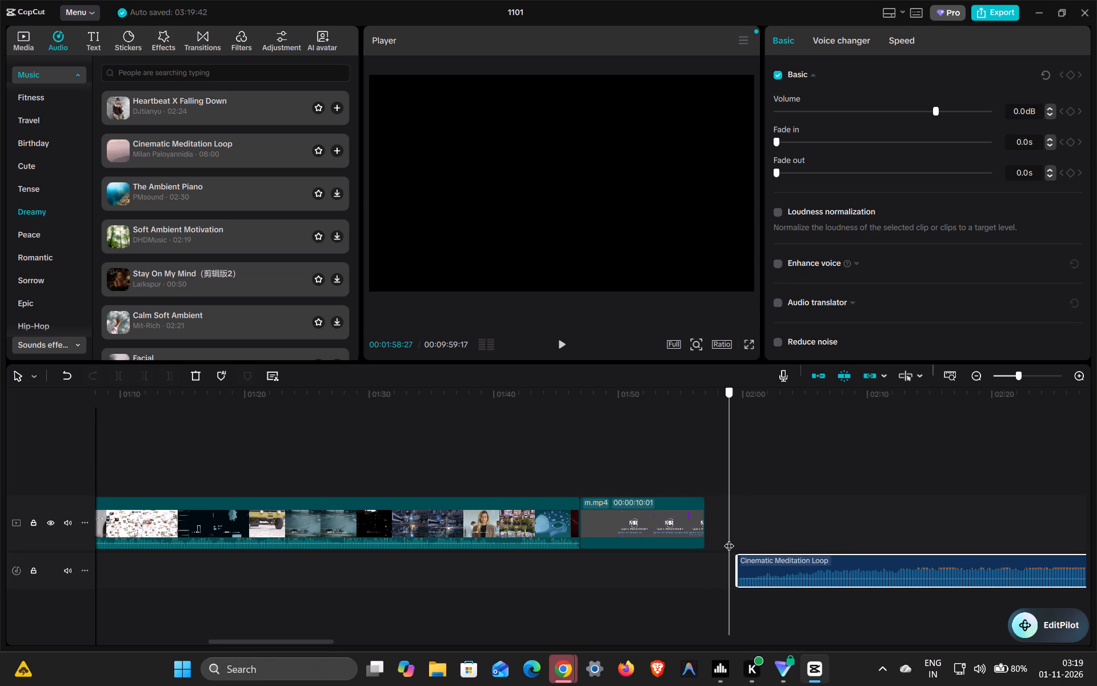
pyautogui.moveTo(729, 539); pyautogui.dragTo(735, 537)
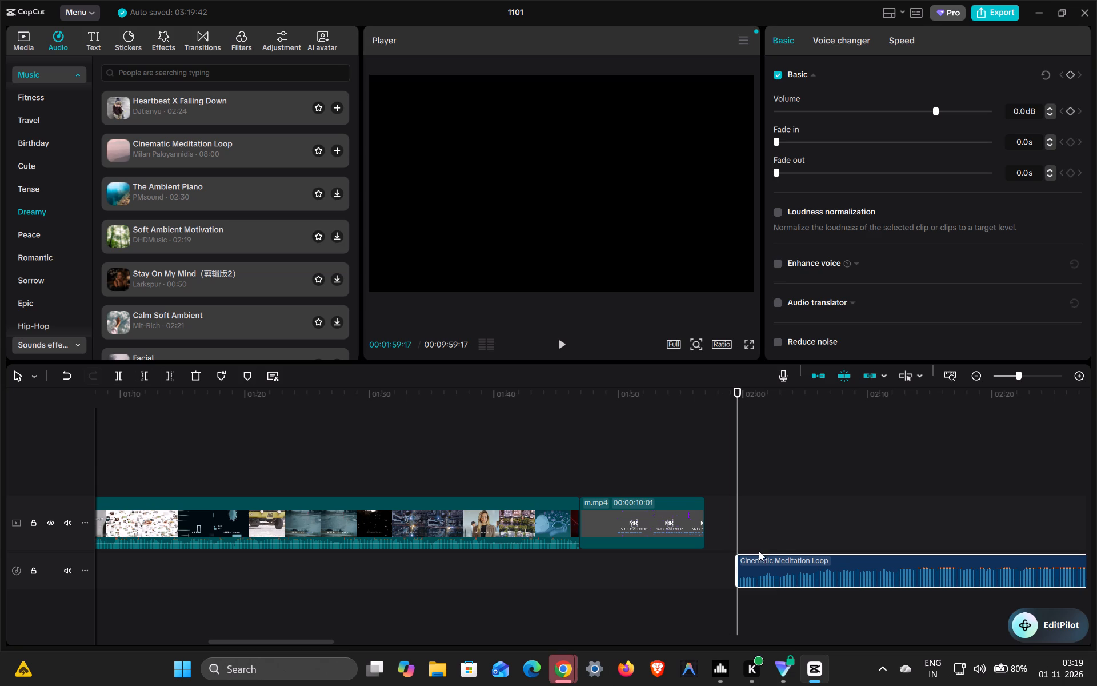
pyautogui.moveTo(765, 563); pyautogui.dragTo(771, 564)
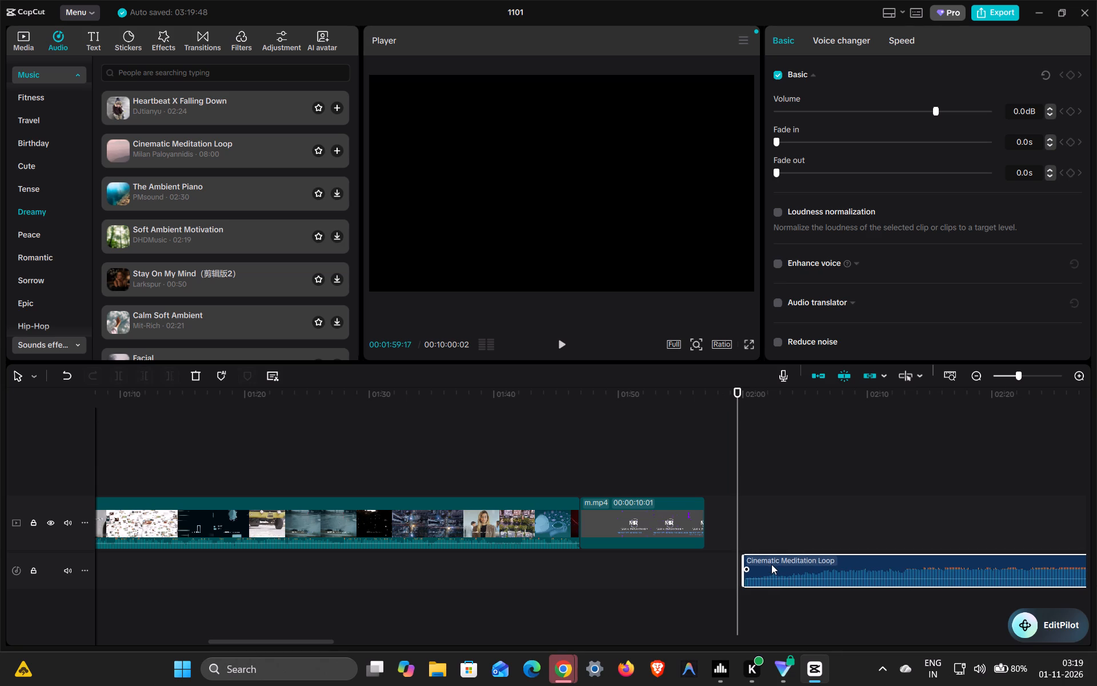
pyautogui.moveTo(735, 544); pyautogui.dragTo(738, 543)
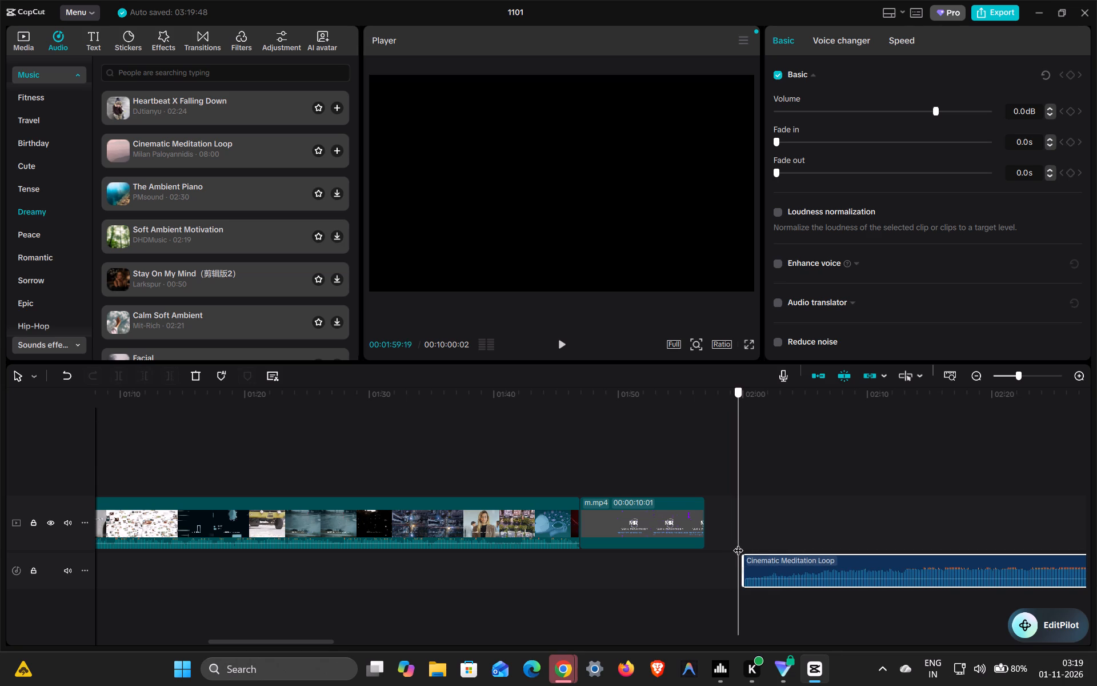
pyautogui.moveTo(738, 543); pyautogui.dragTo(742, 544)
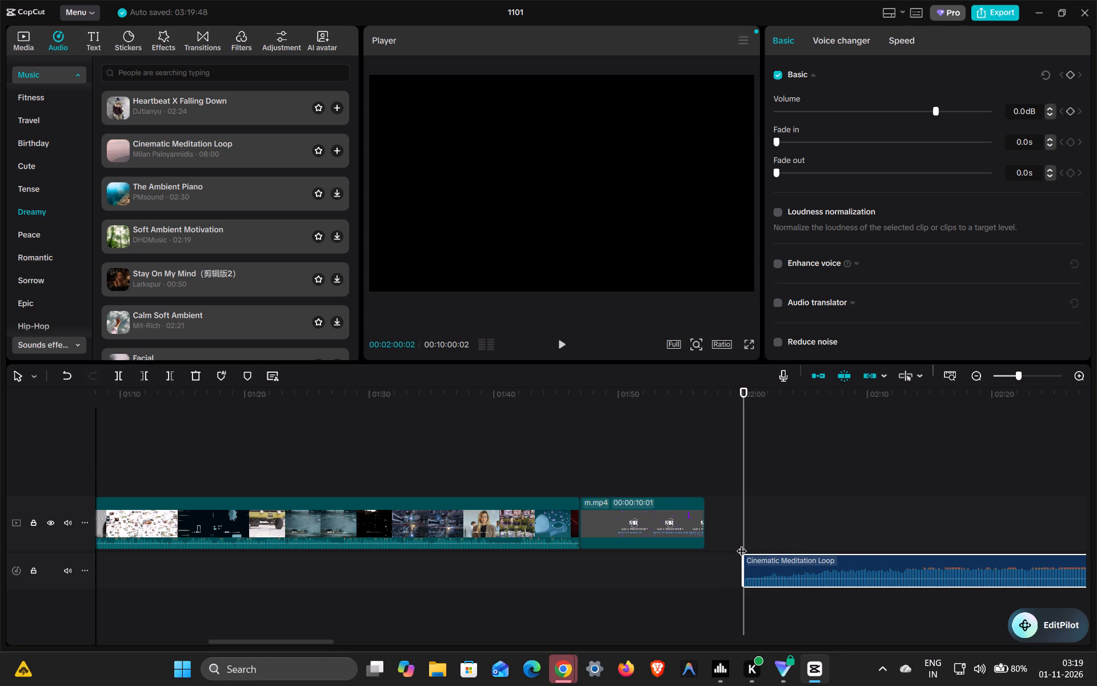
# Place the playhead at 00:02:10:01, about ten seconds into the Cinematic Meditation Loop clip.
pyautogui.click(702, 480)
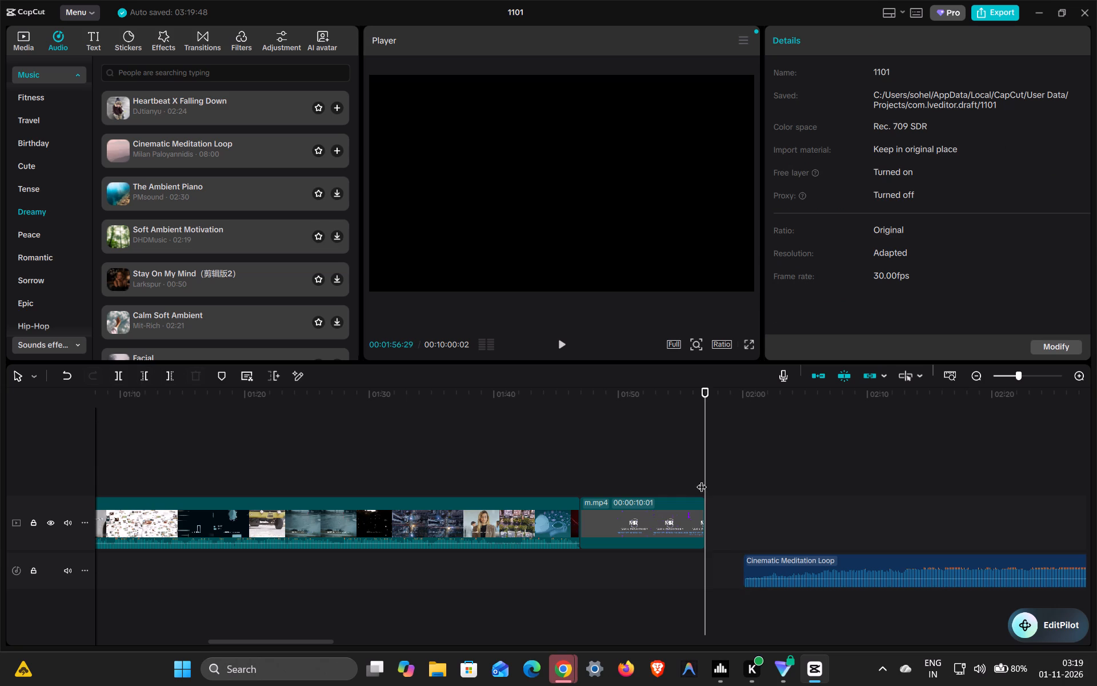
pyautogui.click(702, 480)
pyautogui.click(702, 480)
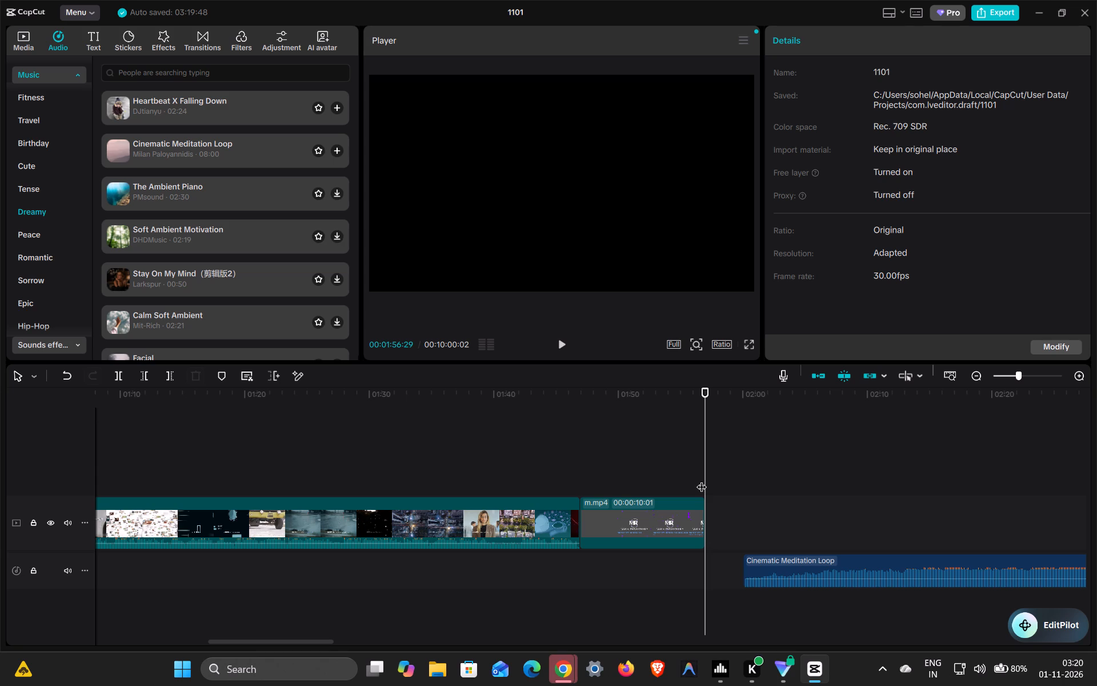
pyautogui.click(702, 480)
pyautogui.moveTo(702, 480); pyautogui.dragTo(715, 481)
pyautogui.moveTo(715, 481); pyautogui.dragTo(743, 482)
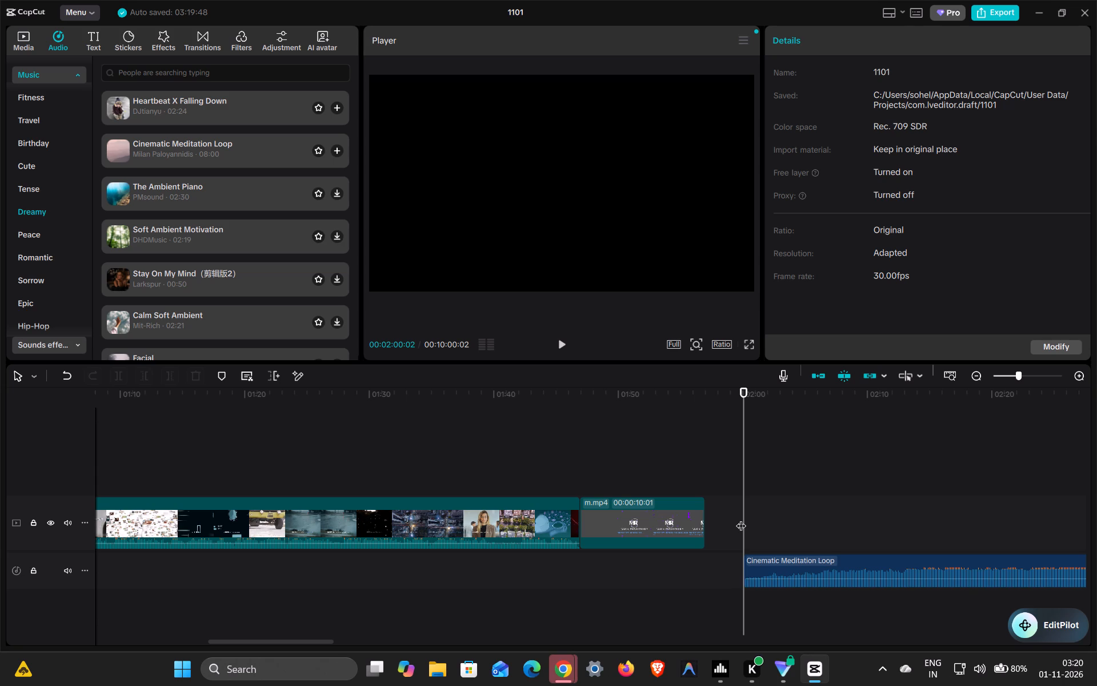
pyautogui.moveTo(741, 519); pyautogui.dragTo(820, 518)
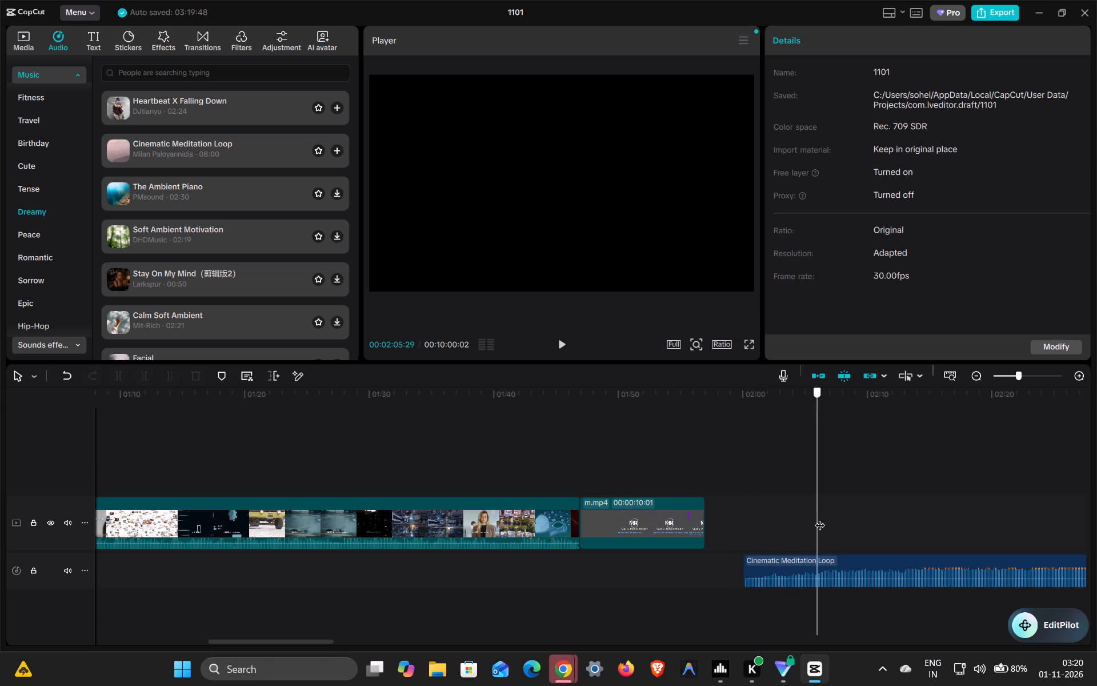
pyautogui.moveTo(820, 518); pyautogui.dragTo(857, 519)
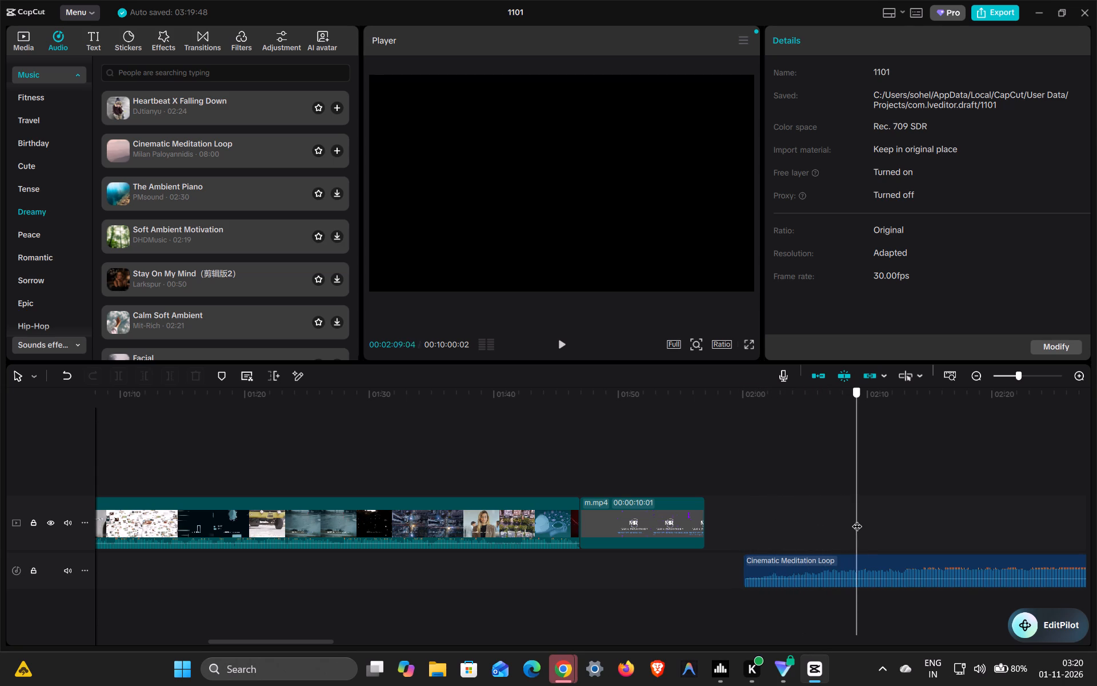
pyautogui.moveTo(857, 519); pyautogui.dragTo(875, 520)
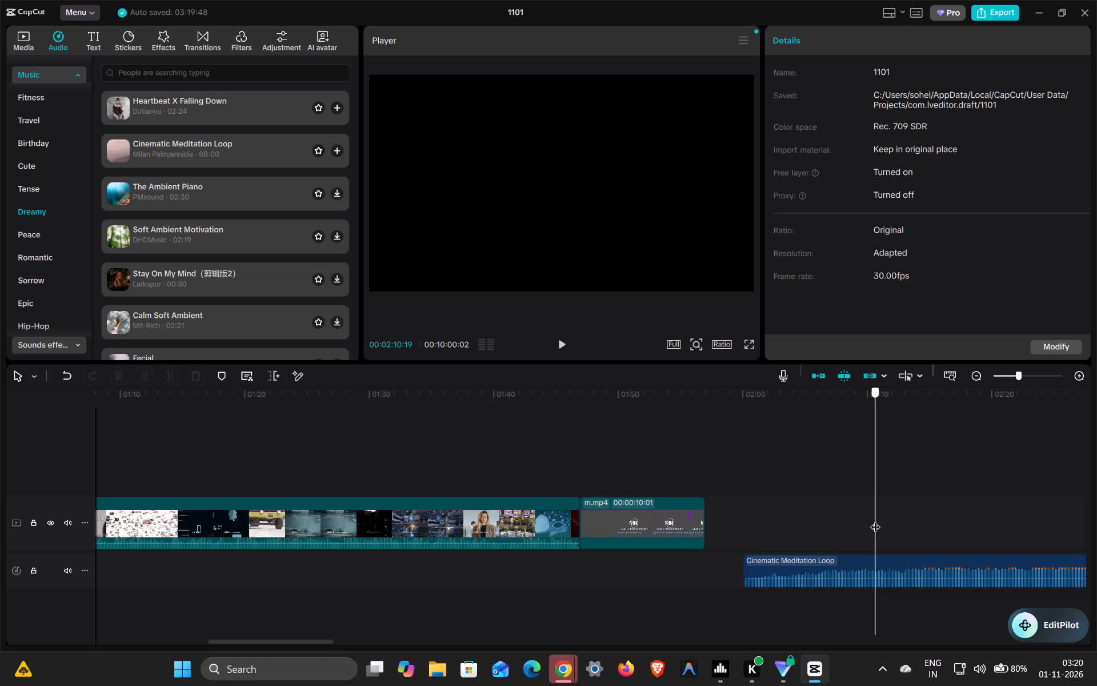
pyautogui.moveTo(875, 520); pyautogui.dragTo(869, 520)
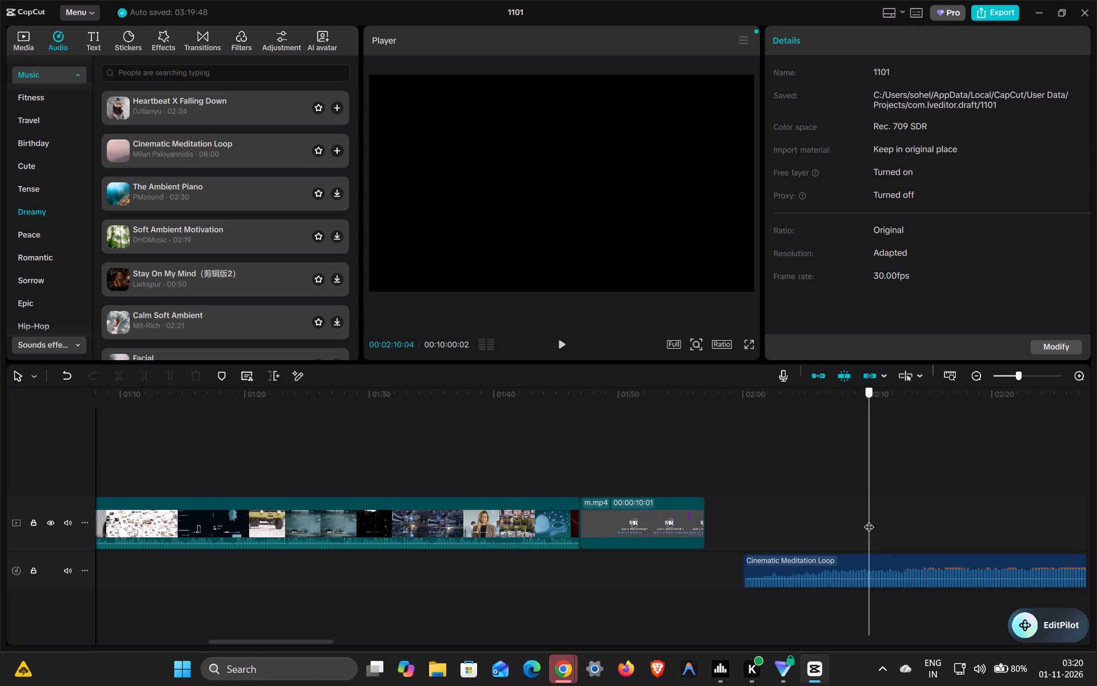
pyautogui.moveTo(869, 520); pyautogui.dragTo(870, 520)
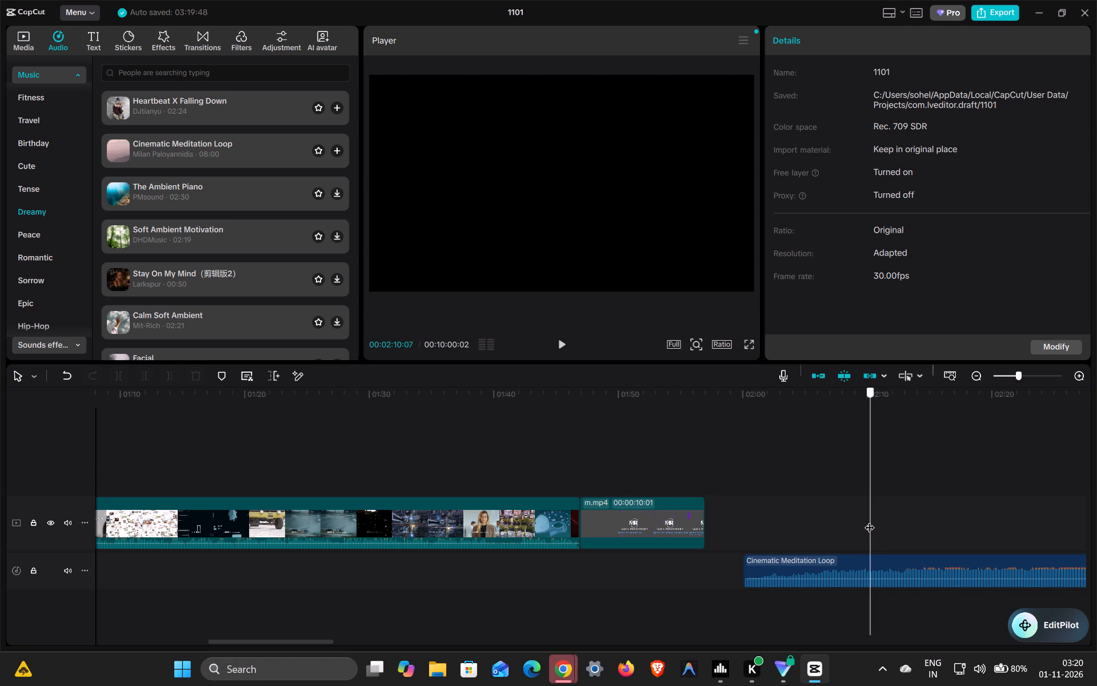
pyautogui.moveTo(870, 520); pyautogui.dragTo(868, 520)
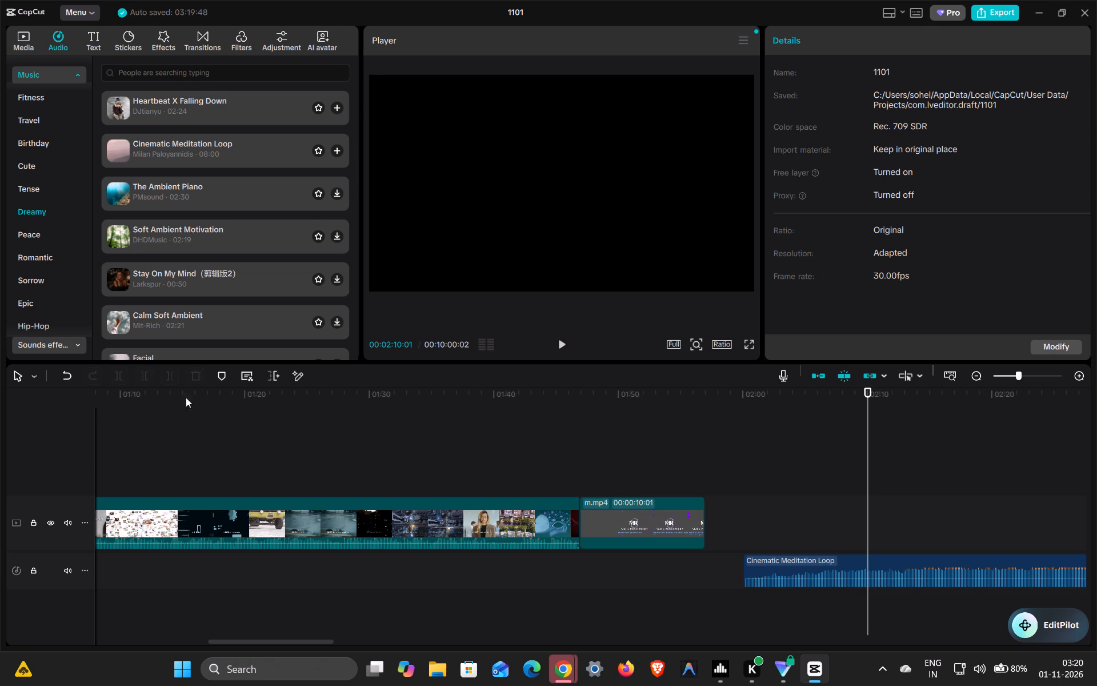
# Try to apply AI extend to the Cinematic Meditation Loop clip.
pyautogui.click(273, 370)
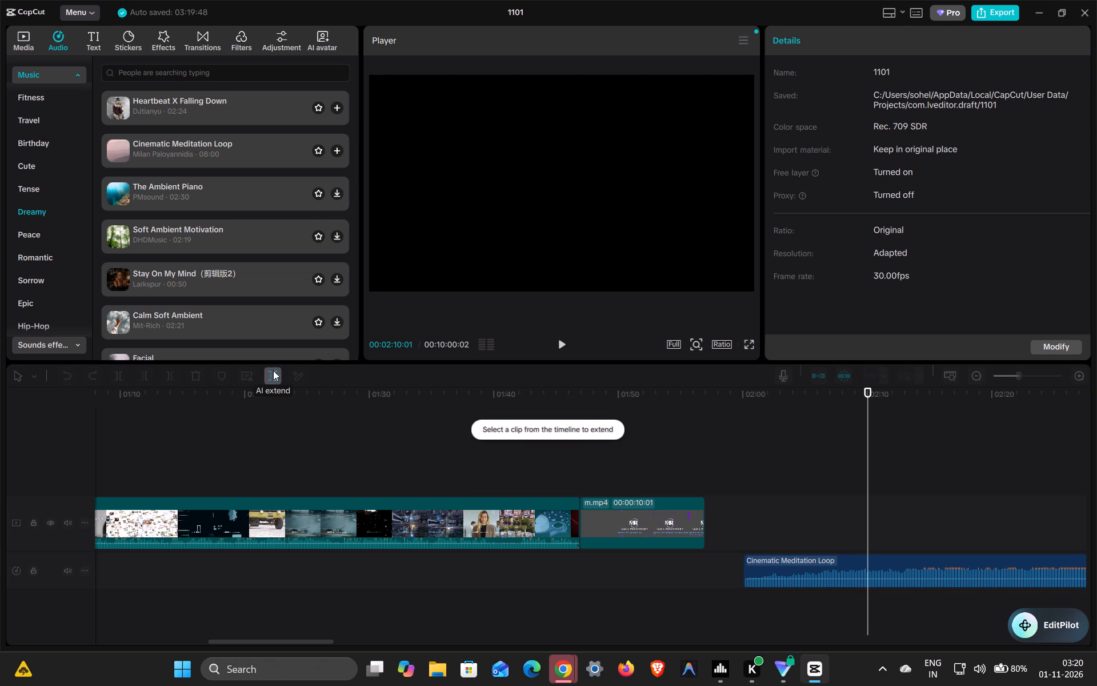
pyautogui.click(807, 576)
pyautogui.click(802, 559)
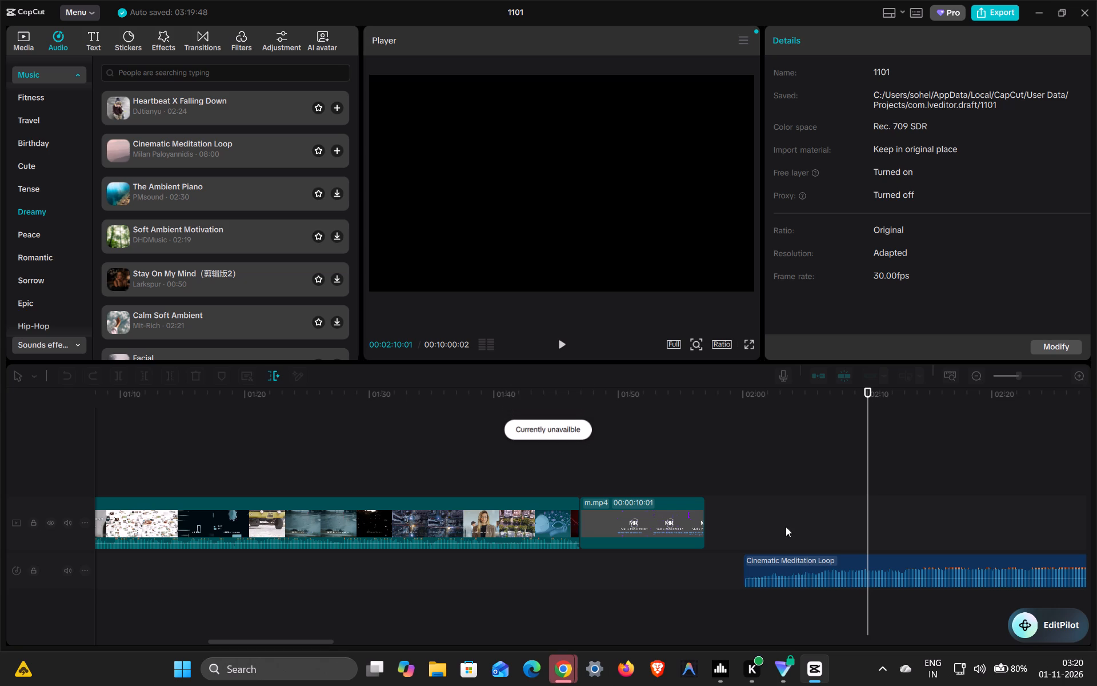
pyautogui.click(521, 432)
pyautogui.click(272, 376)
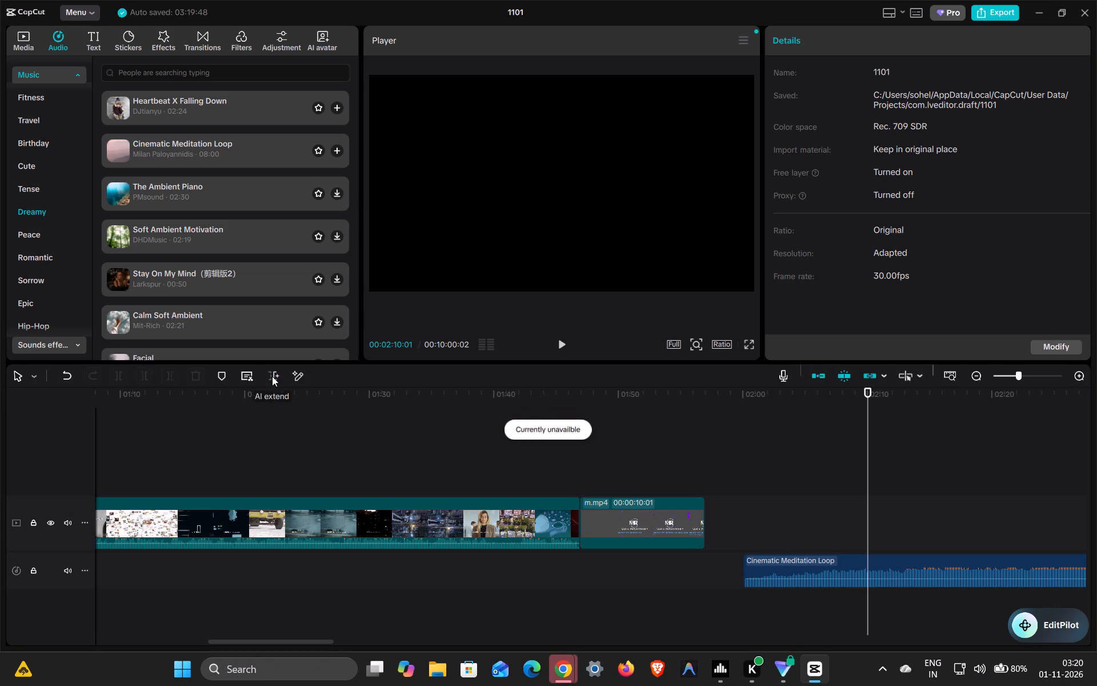
# Trim away the part of the Cinematic Meditation Loop clip after the playhead at 00:02:10:01.
pyautogui.click(870, 561)
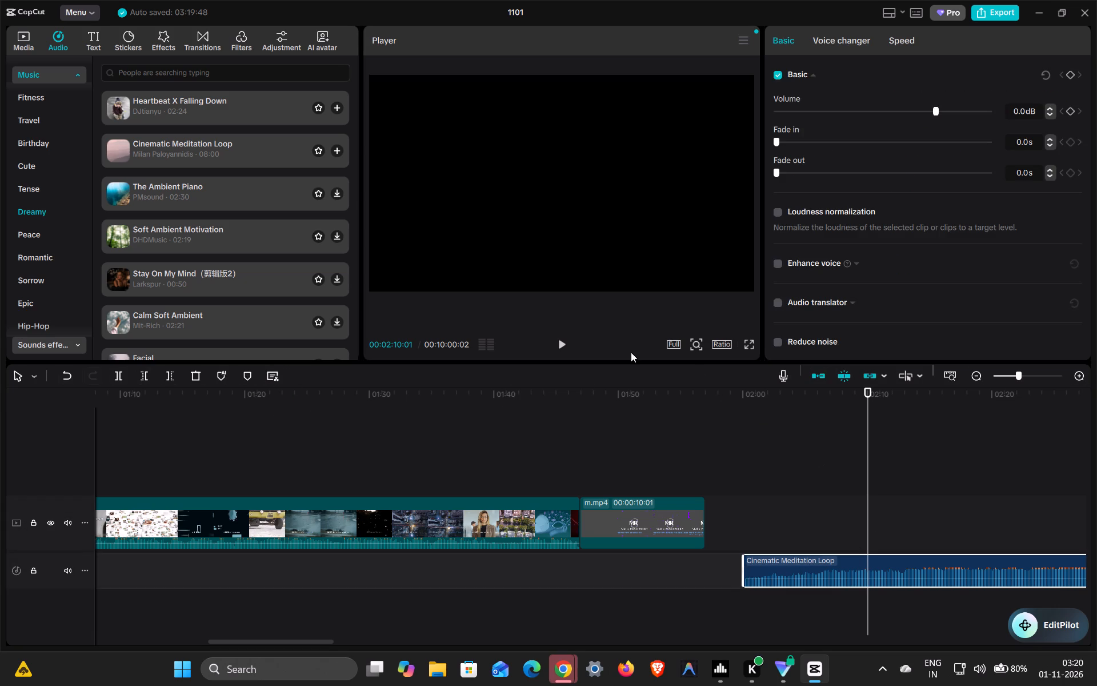
pyautogui.click(165, 372)
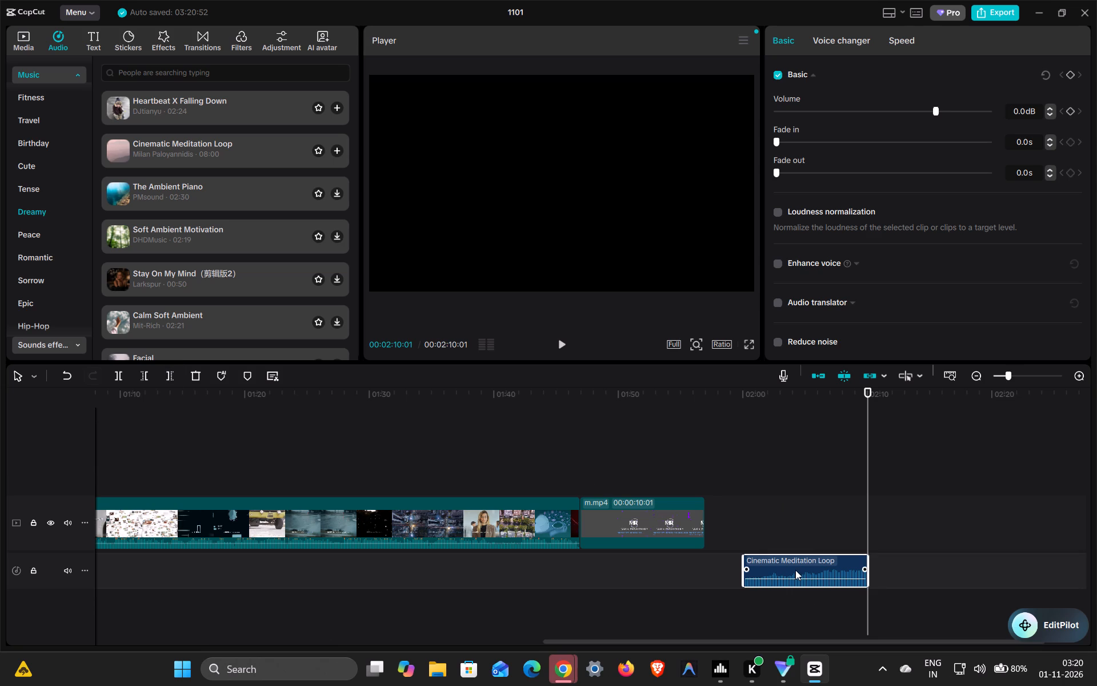
# Move the trimmed Cinematic Meditation Loop clip directly beneath m.mp4 so that their starts and ends line up.
pyautogui.moveTo(795, 570); pyautogui.dragTo(631, 565)
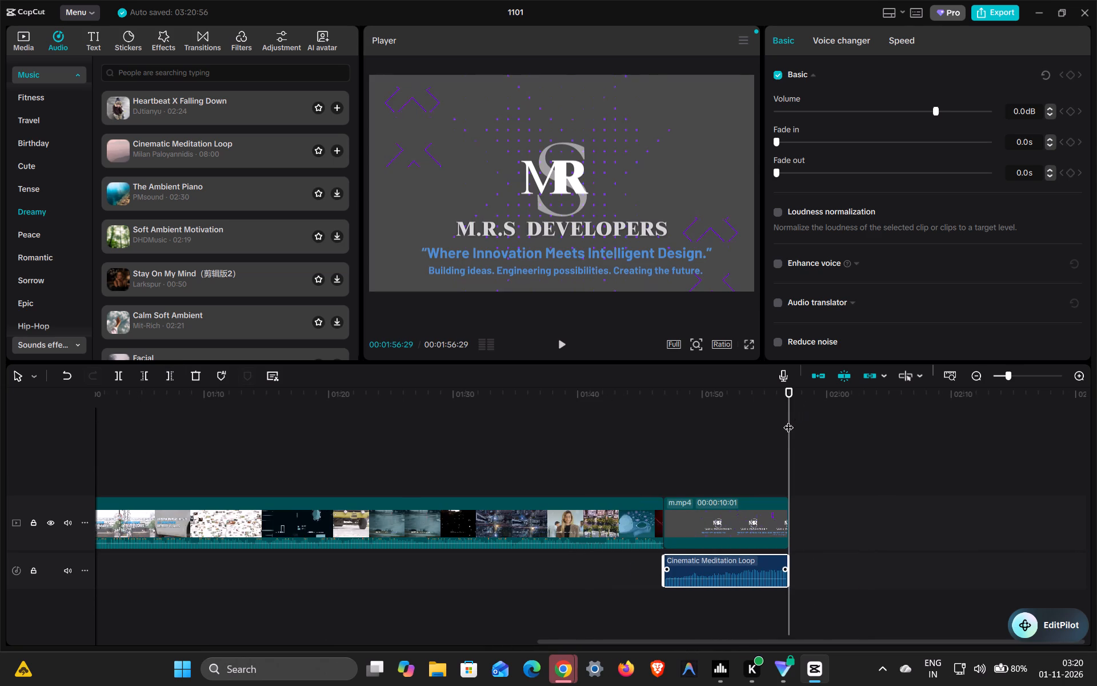
# Play the ending from 00:01:45:01 to check the music under the closing logo clip.
pyautogui.moveTo(788, 420); pyautogui.dragTo(640, 410)
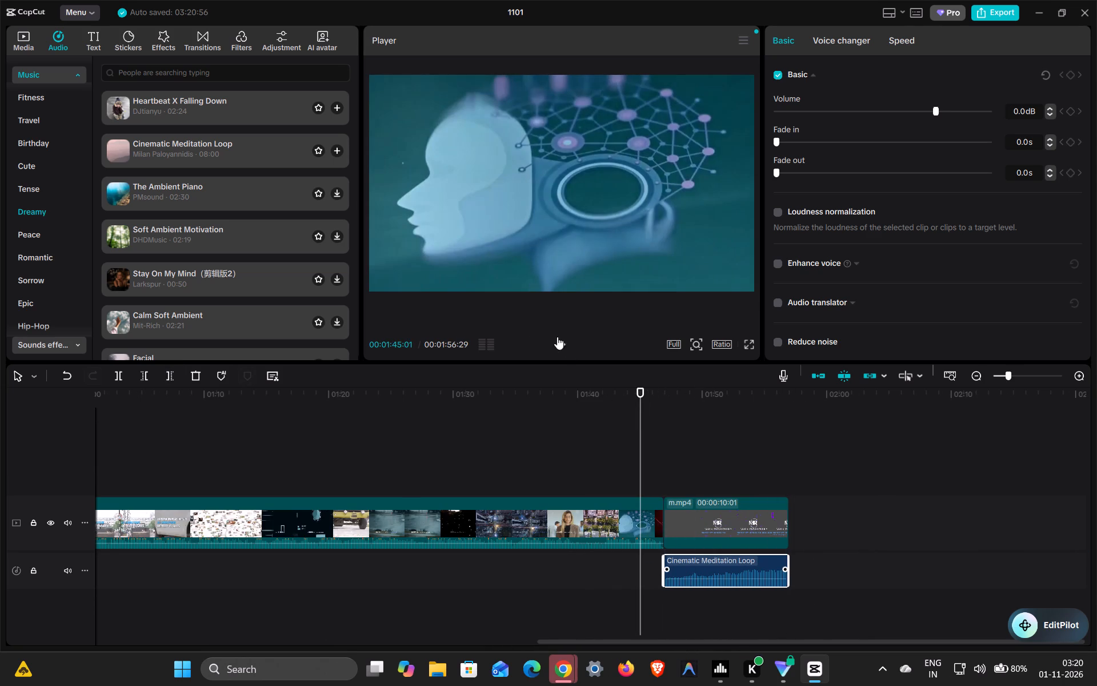
pyautogui.click(563, 344)
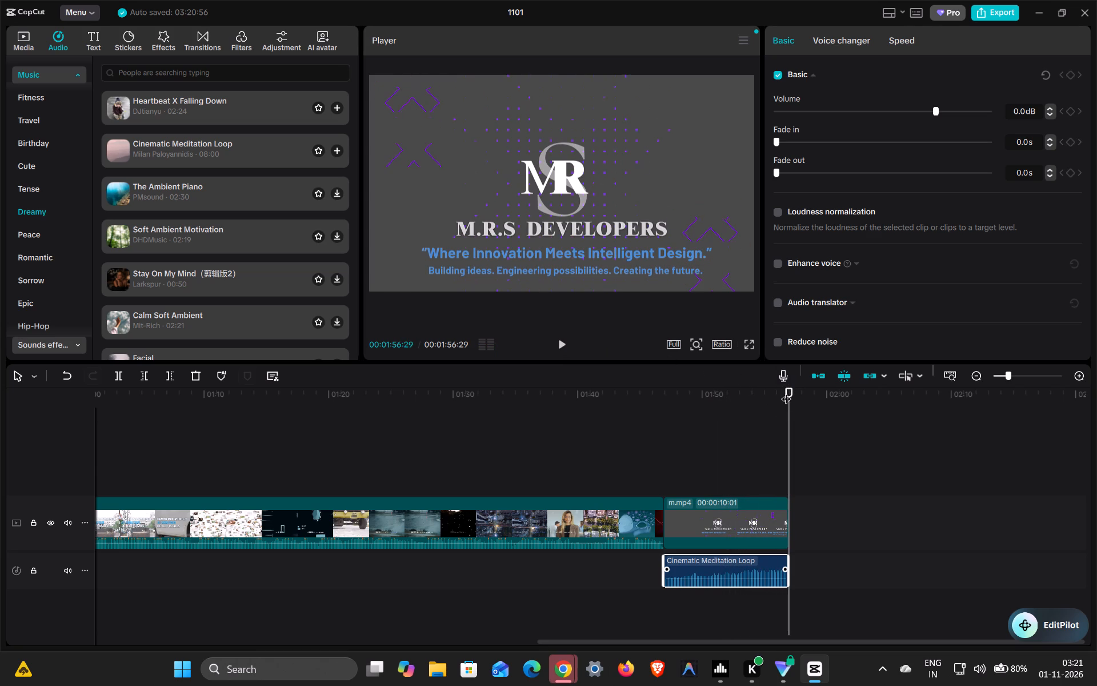
# Play the whole video in full screen from 00:00:00:00 to review it.
pyautogui.moveTo(786, 392); pyautogui.dragTo(0, 317)
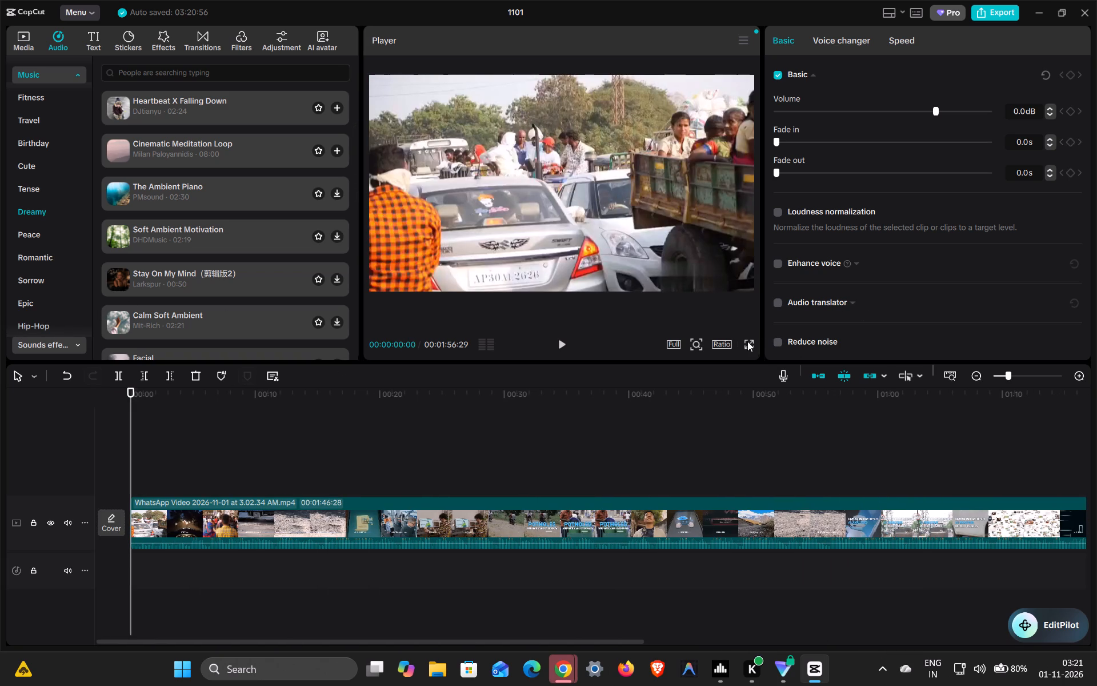
pyautogui.click(747, 341)
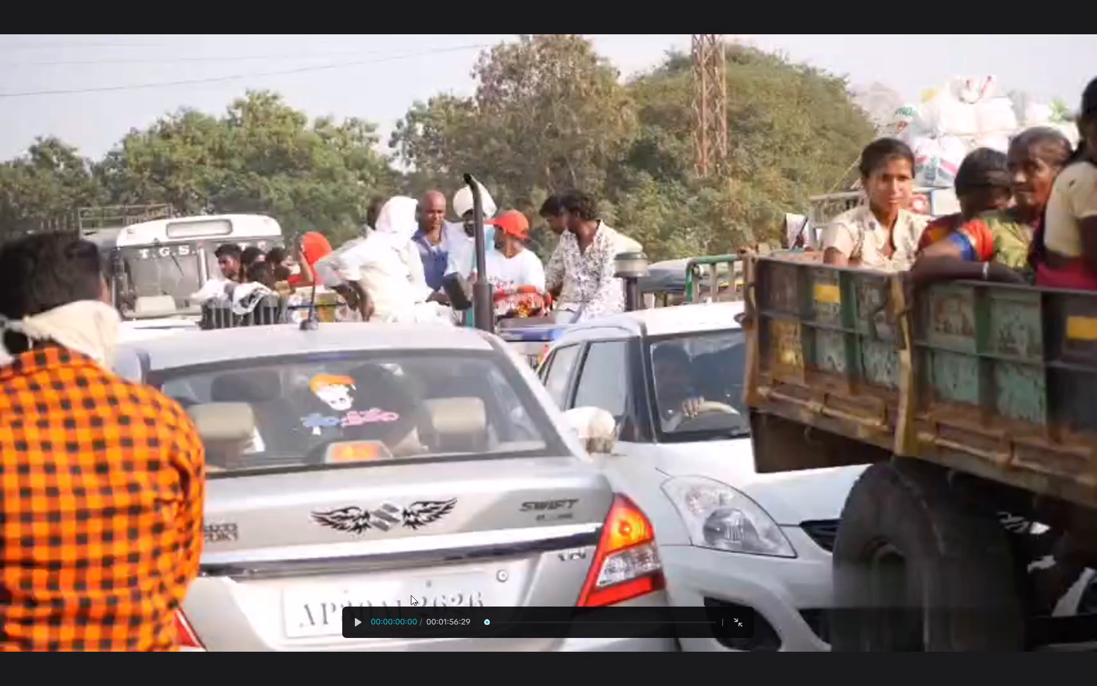
pyautogui.click(355, 624)
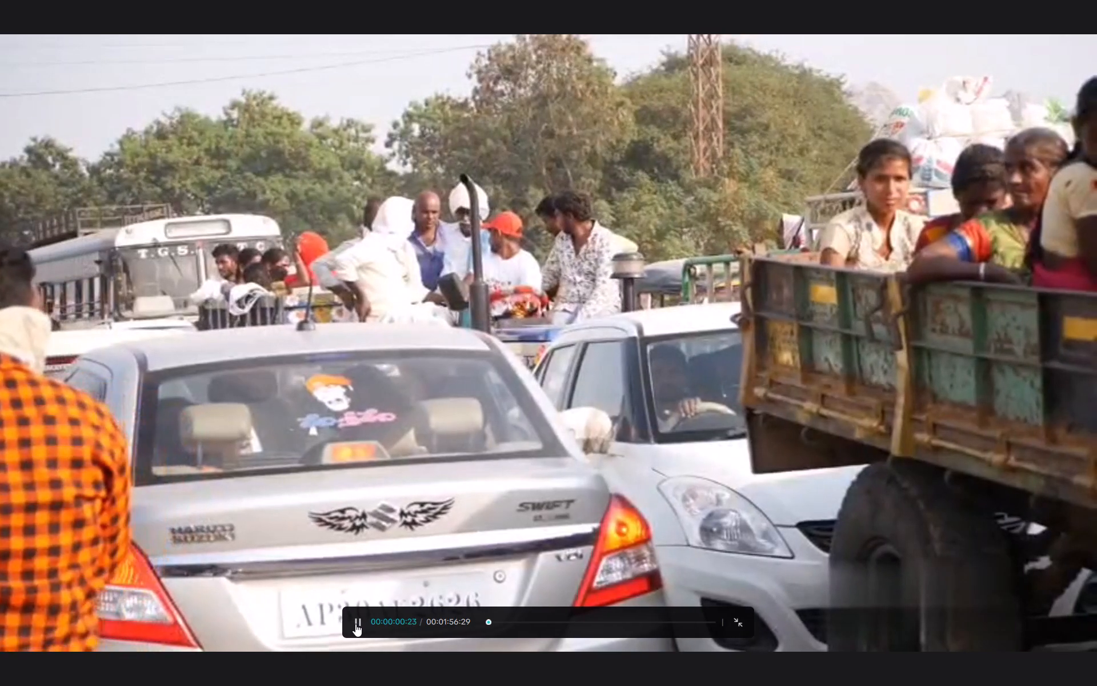
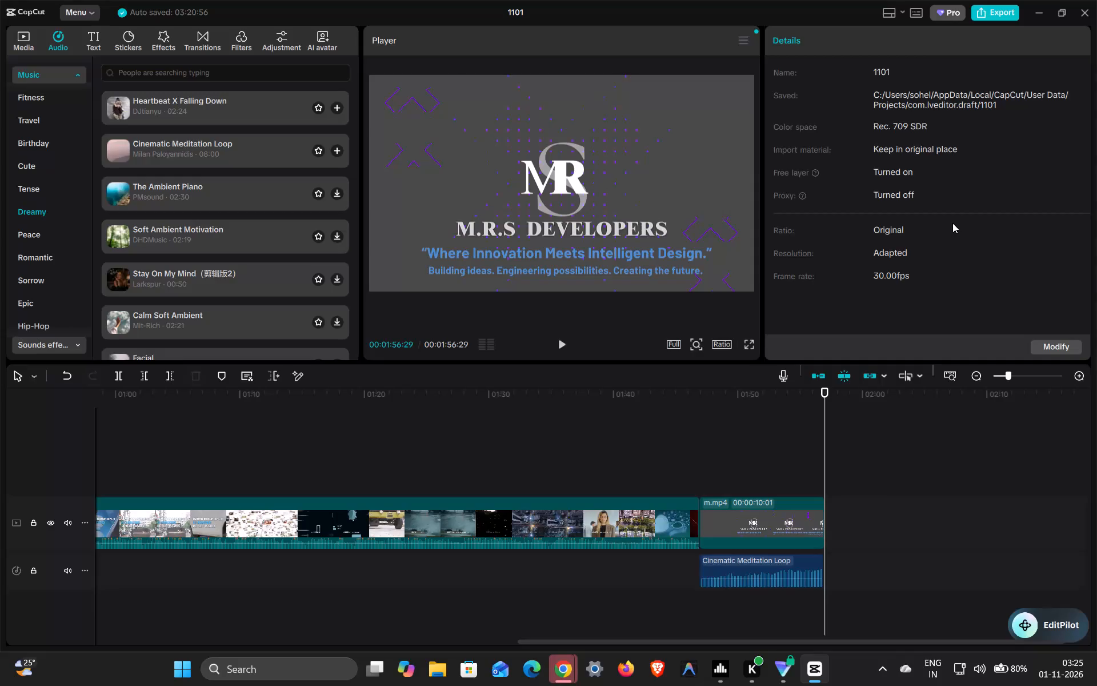
# Export the finished video as 1101 in 1080P, H.264, mp4 format at 30fps with the recommended bit rate.
pyautogui.click(986, 18)
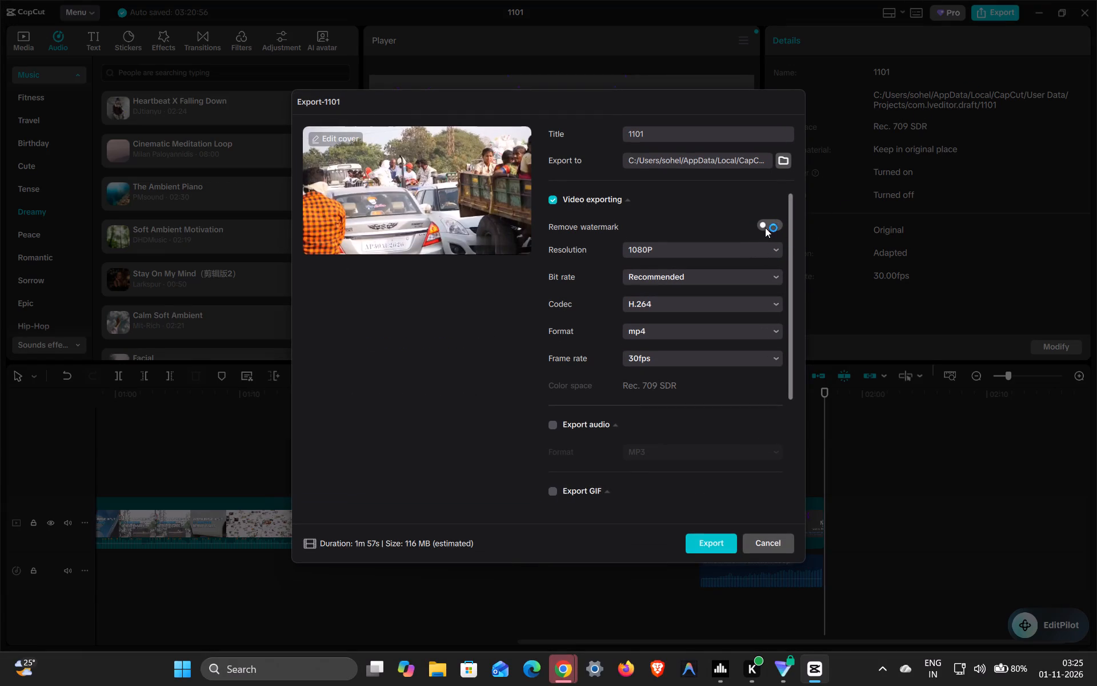
pyautogui.click(691, 545)
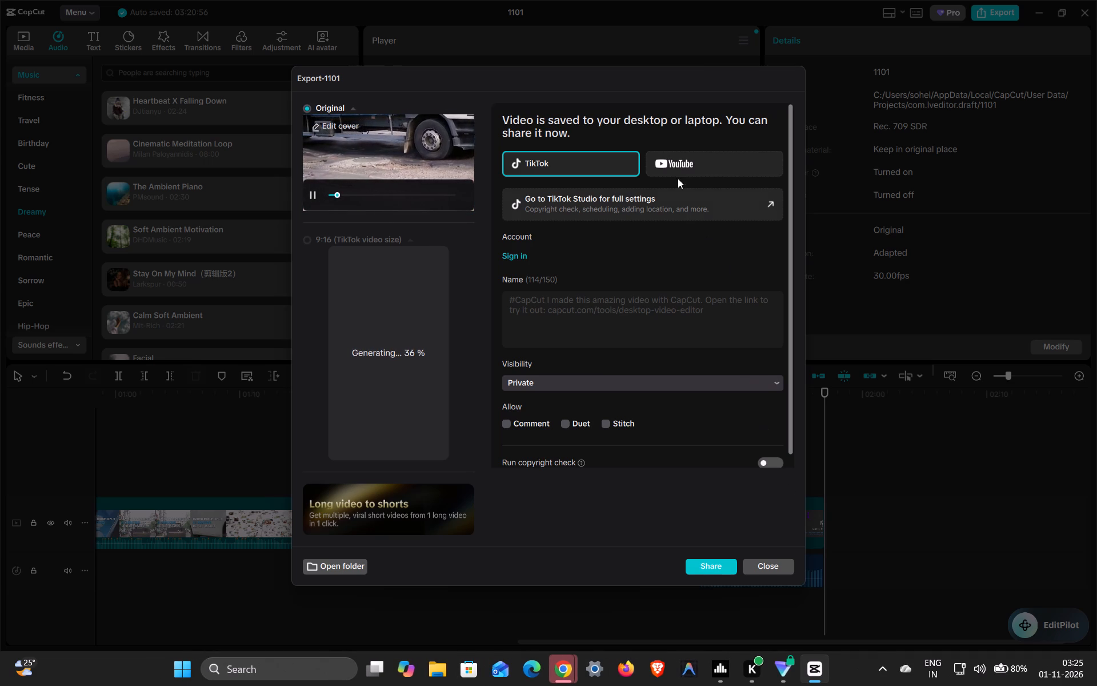
# Choose YouTube as the sharing platform for the exported video.
pyautogui.click(680, 163)
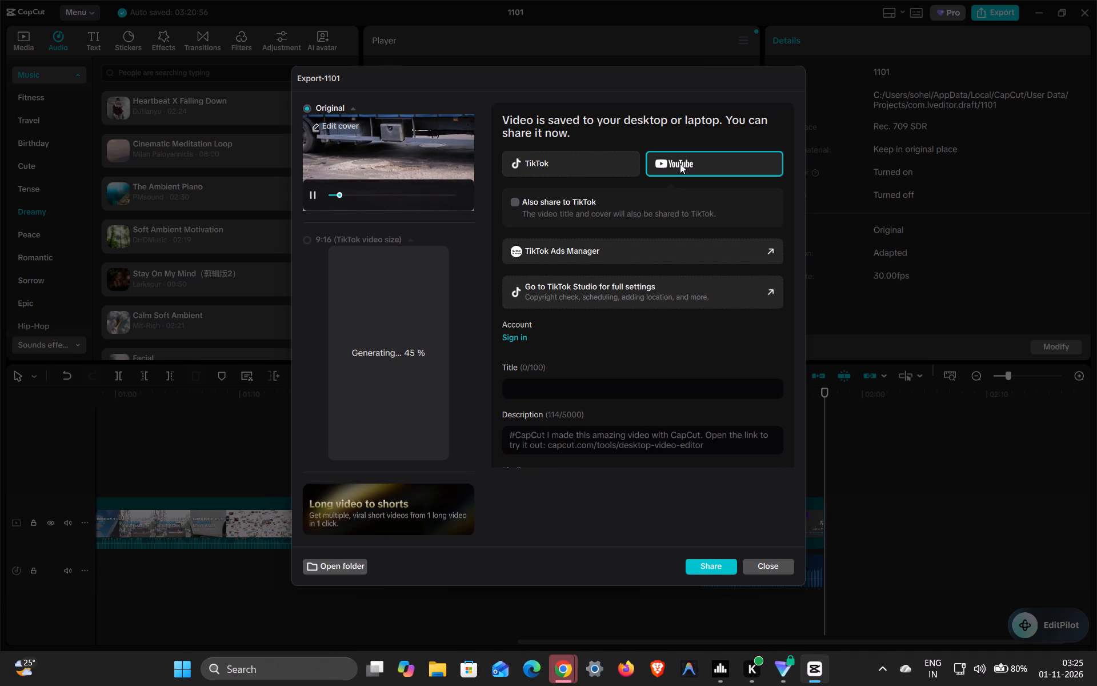
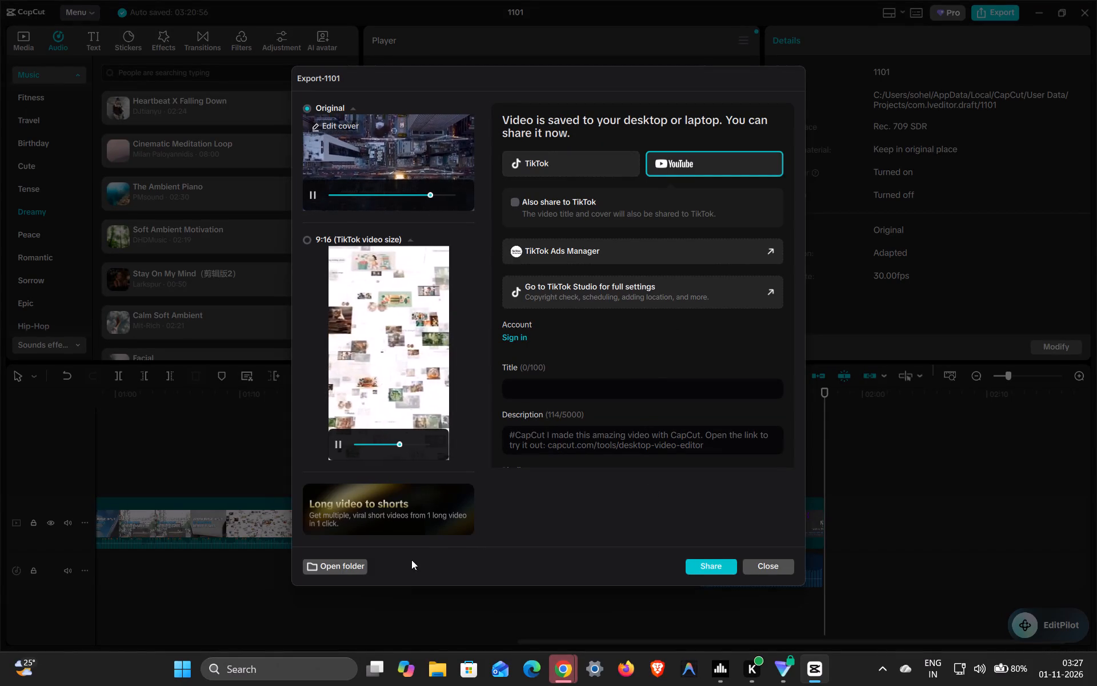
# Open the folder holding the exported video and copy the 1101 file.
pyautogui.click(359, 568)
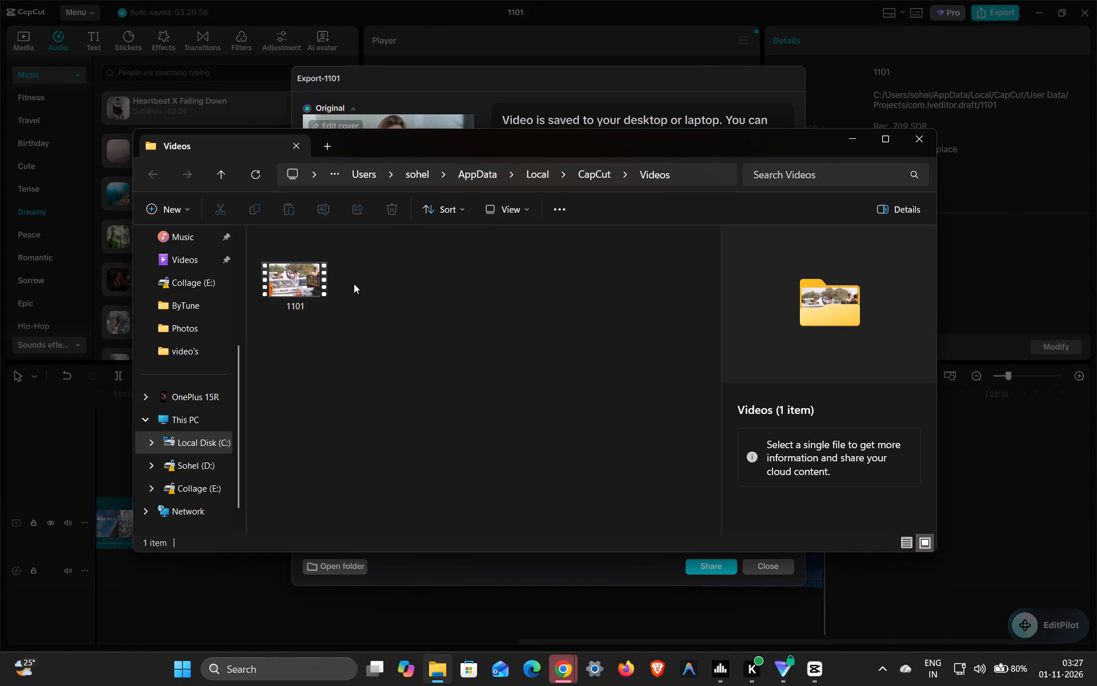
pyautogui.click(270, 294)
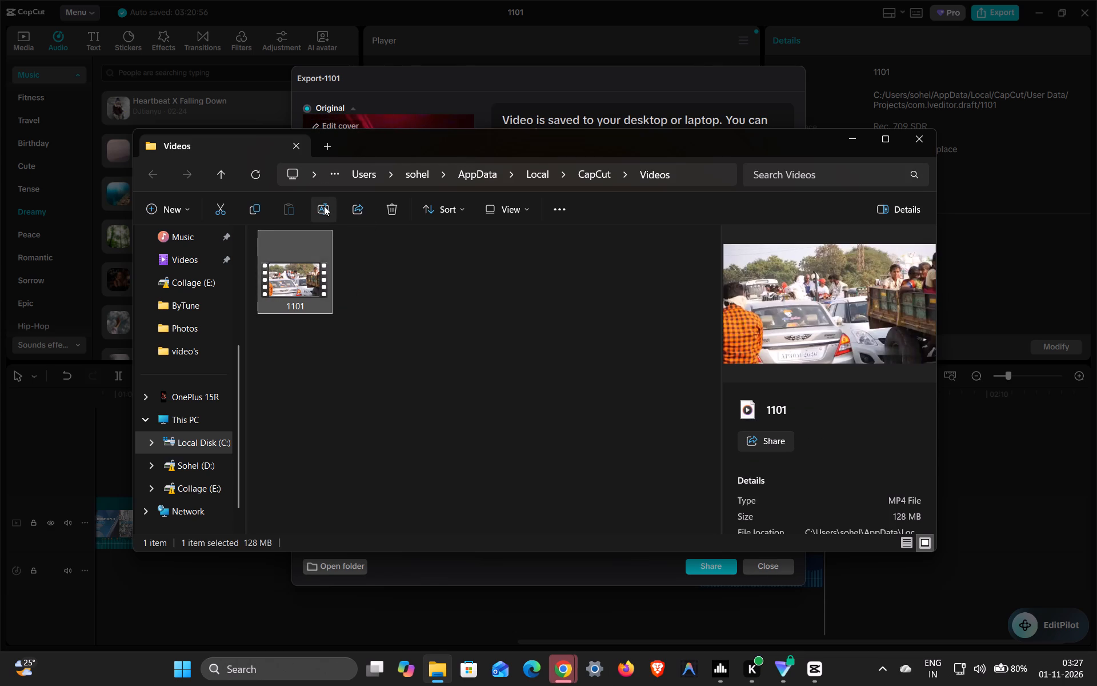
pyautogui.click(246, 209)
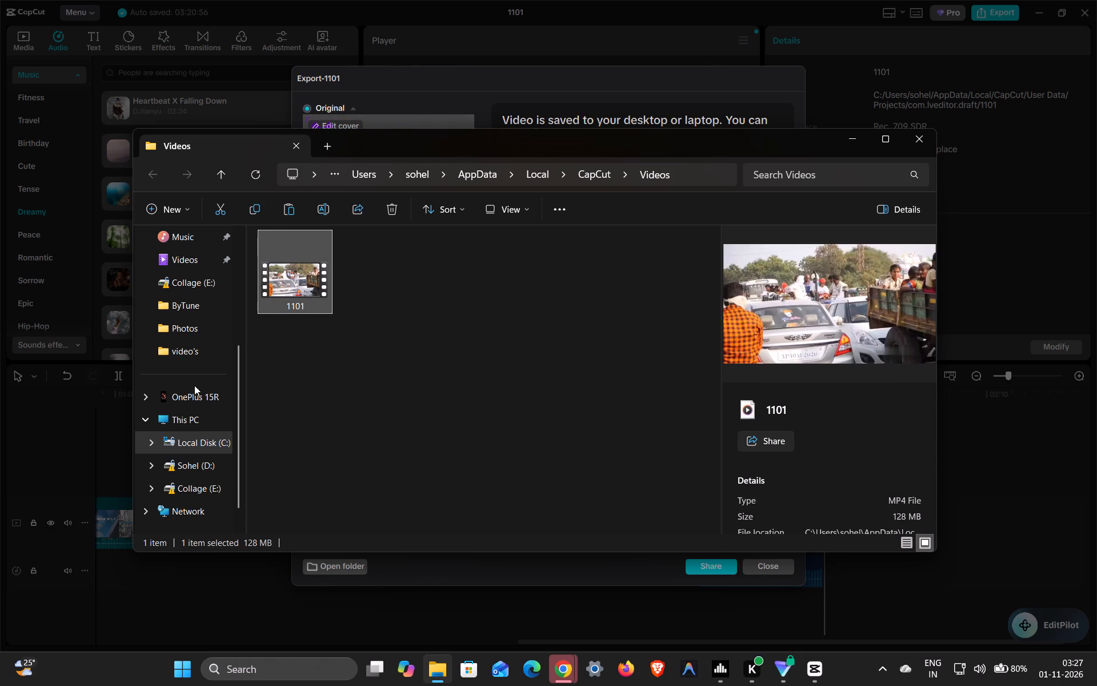
# Open the video's folder inside the owner's personal folder on drive D:.
pyautogui.click(195, 398)
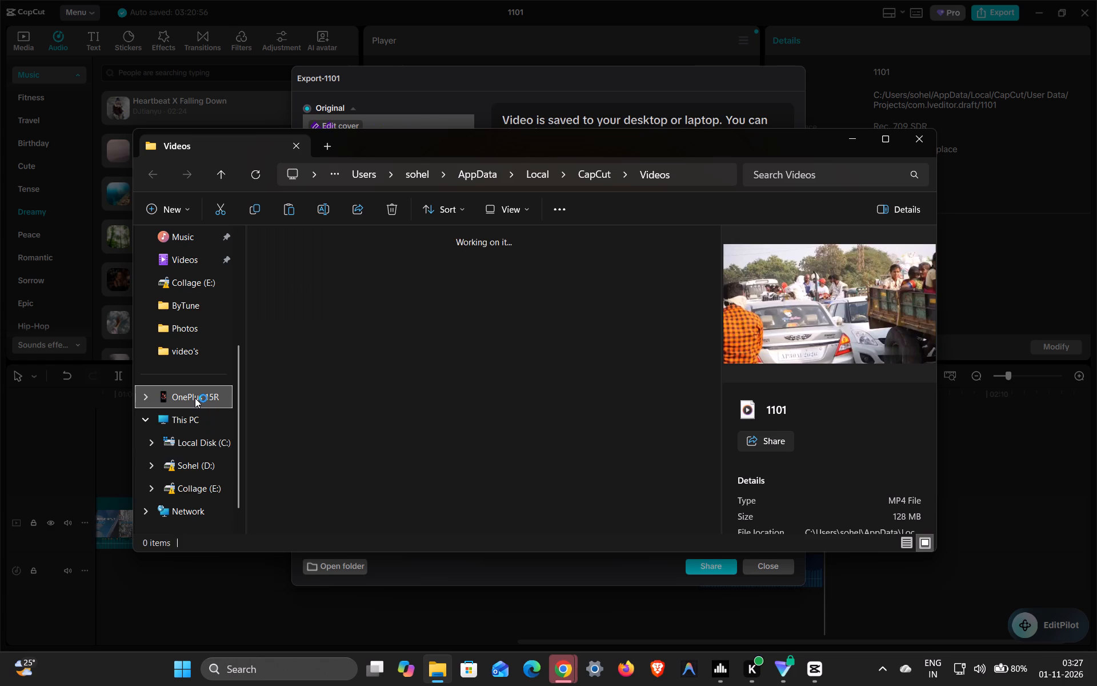
pyautogui.click(197, 441)
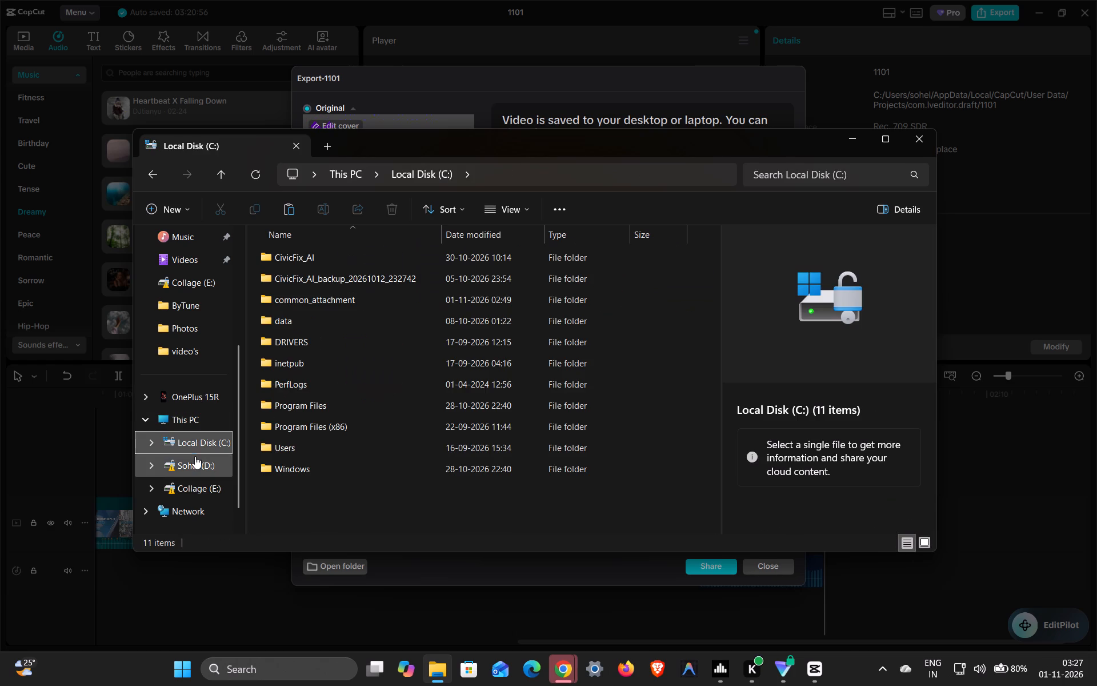
pyautogui.click(195, 456)
pyautogui.doubleClick(333, 326)
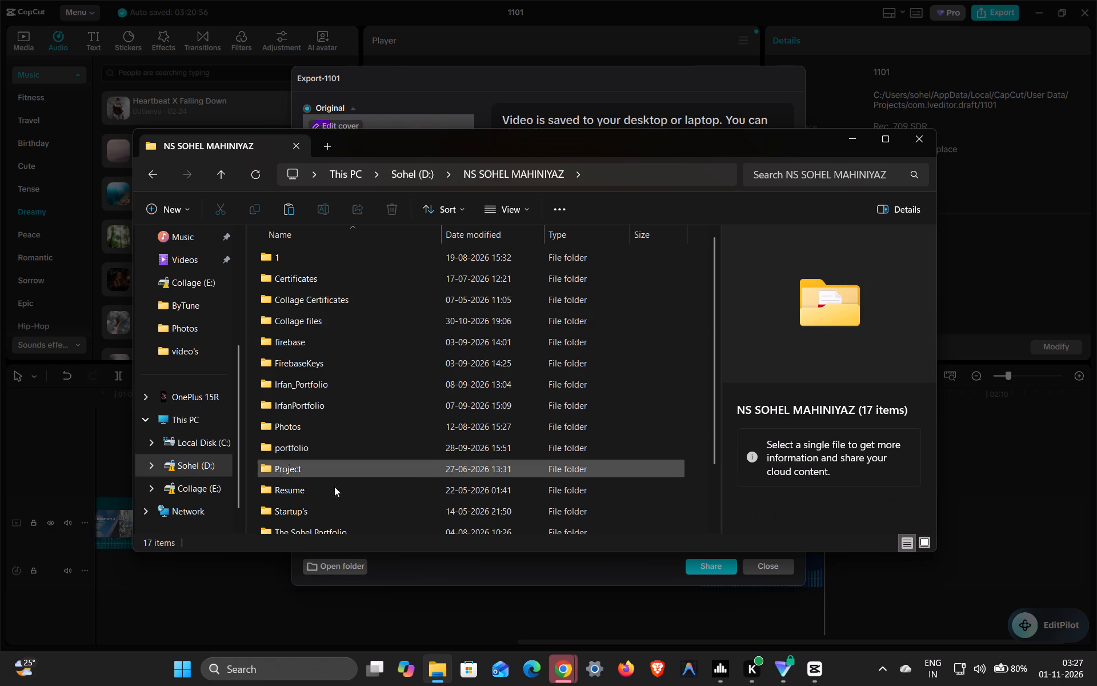
pyautogui.scroll(-4, 334, 486)
pyautogui.click(343, 509)
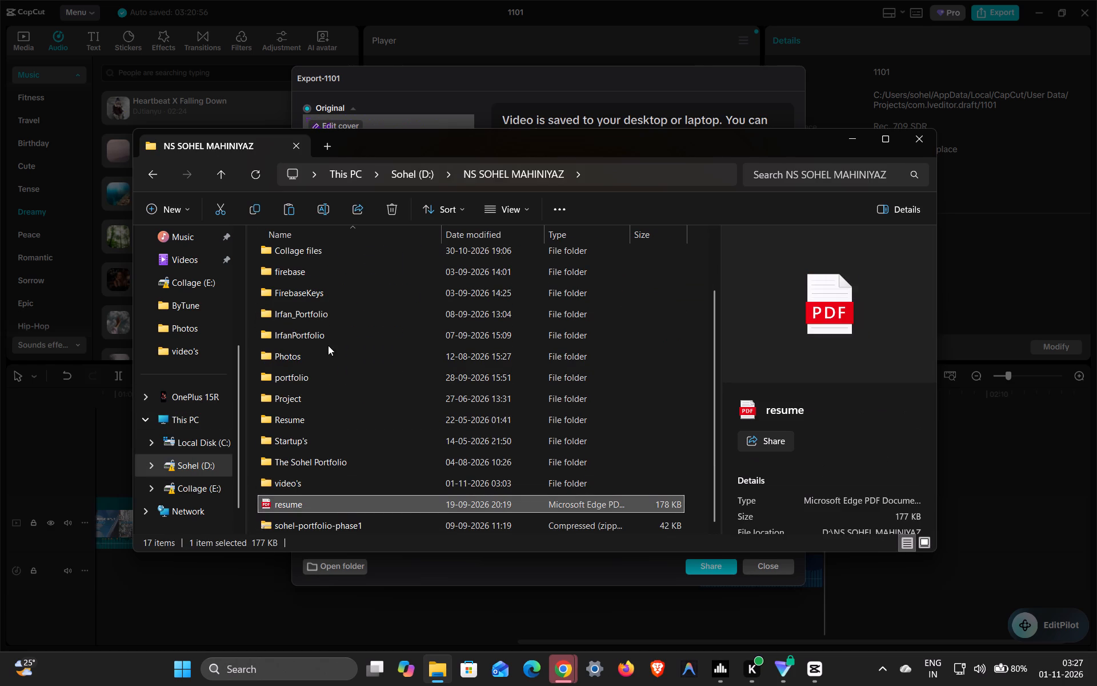
pyautogui.click(283, 480)
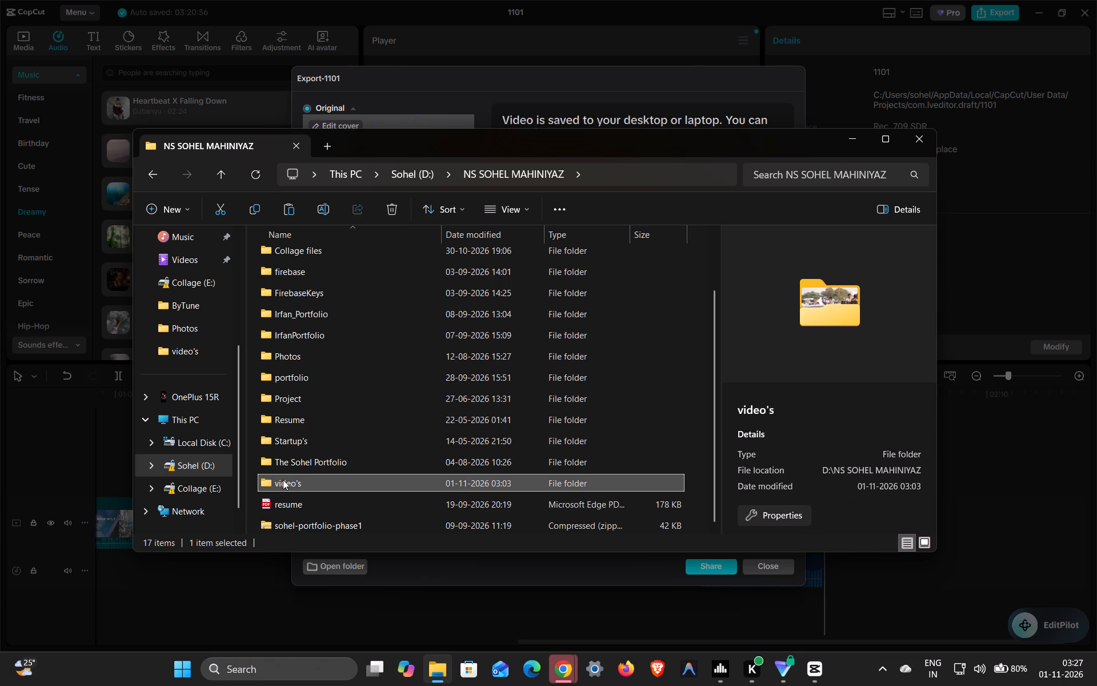
pyautogui.doubleClick(283, 480)
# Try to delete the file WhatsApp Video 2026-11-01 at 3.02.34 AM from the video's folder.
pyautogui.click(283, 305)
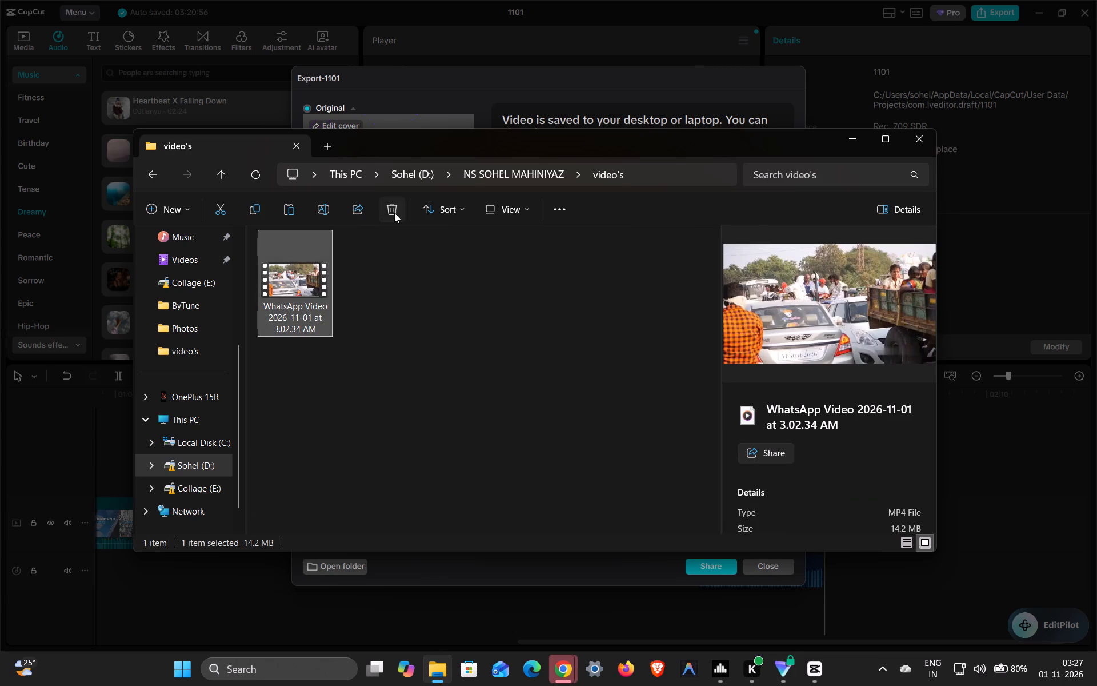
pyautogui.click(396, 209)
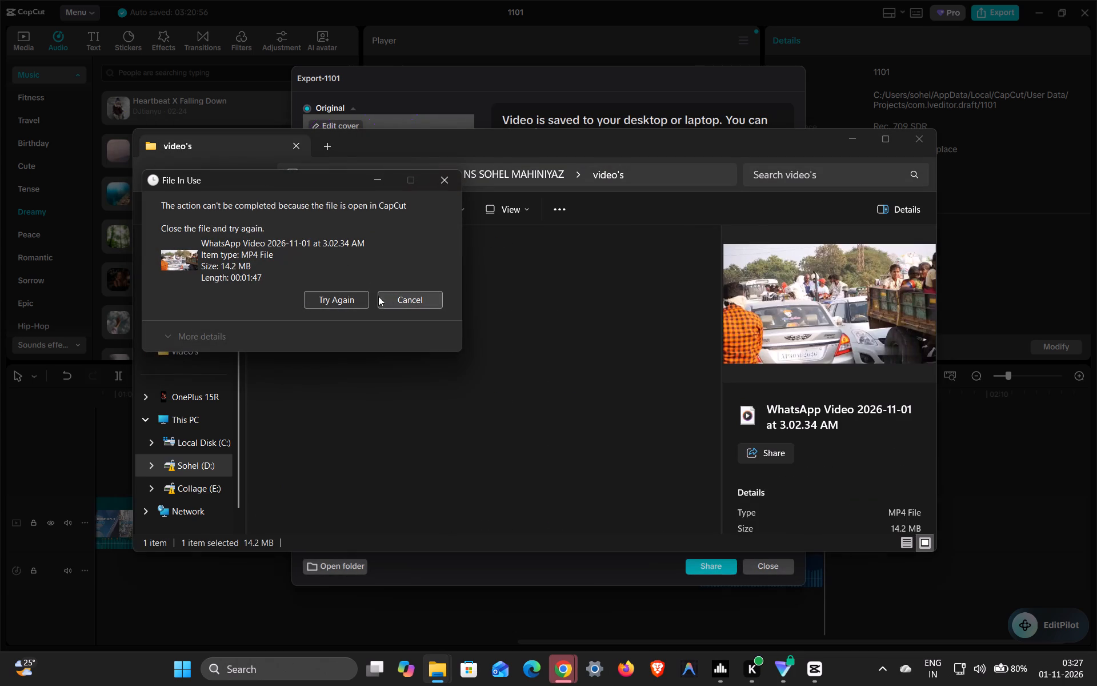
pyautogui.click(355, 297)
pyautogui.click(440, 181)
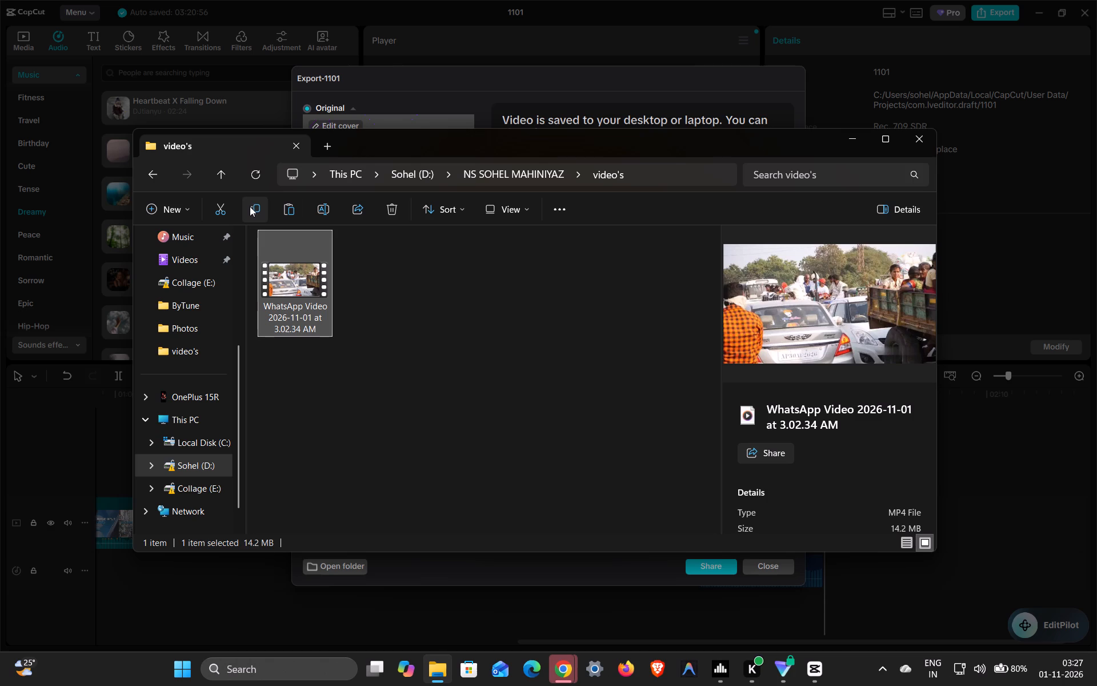
# Duplicate the WhatsApp video within the video's folder and close the file window.
pyautogui.click(251, 206)
pyautogui.click(297, 208)
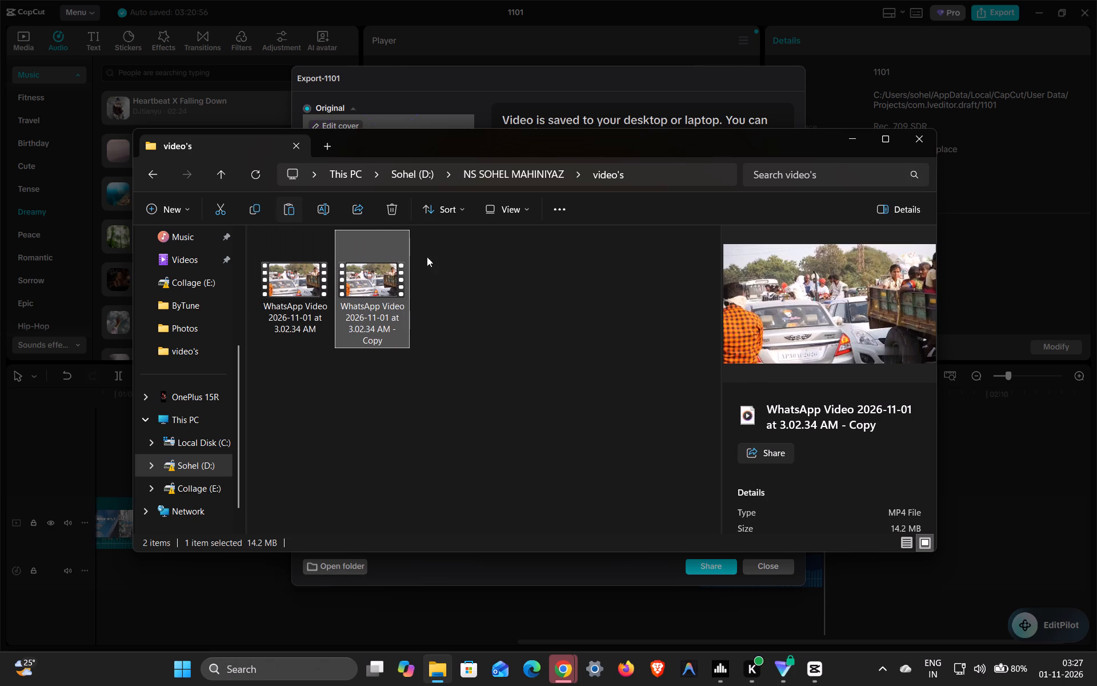
pyautogui.click(476, 309)
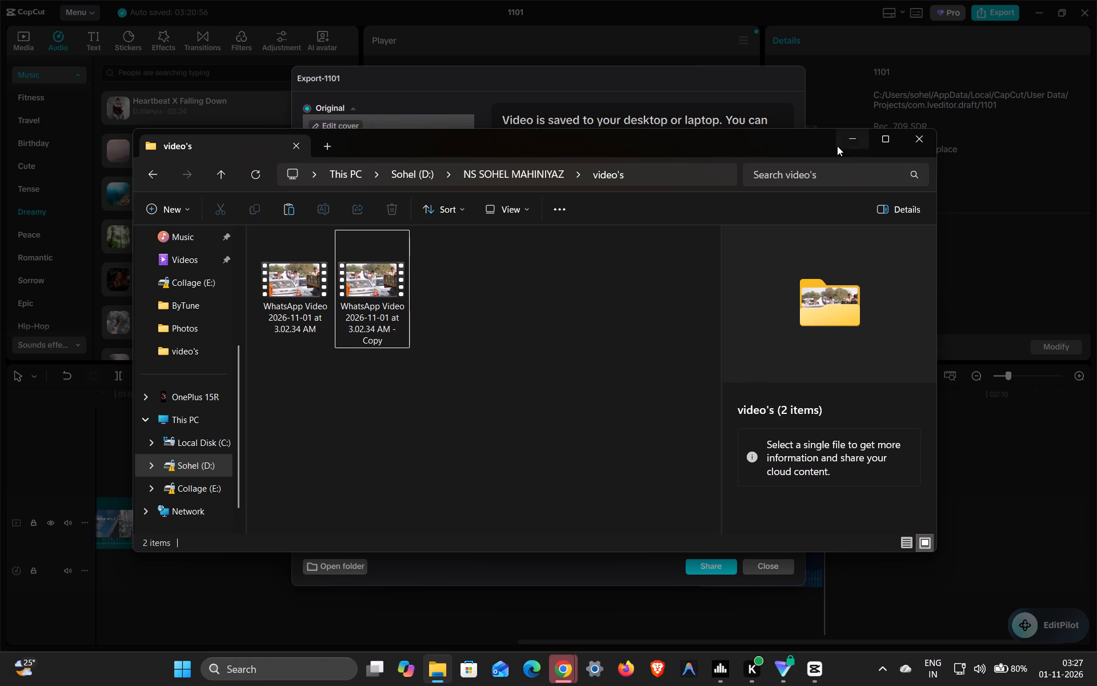
pyautogui.click(915, 135)
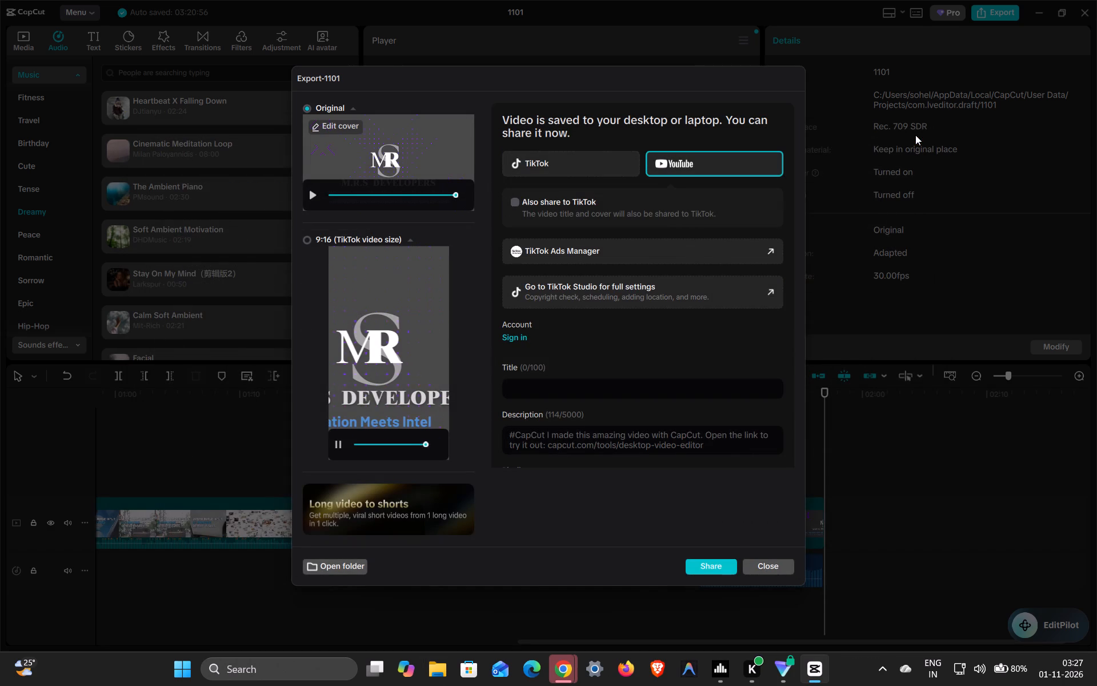
# Close the export and sharing window without sharing the video.
pyautogui.click(777, 567)
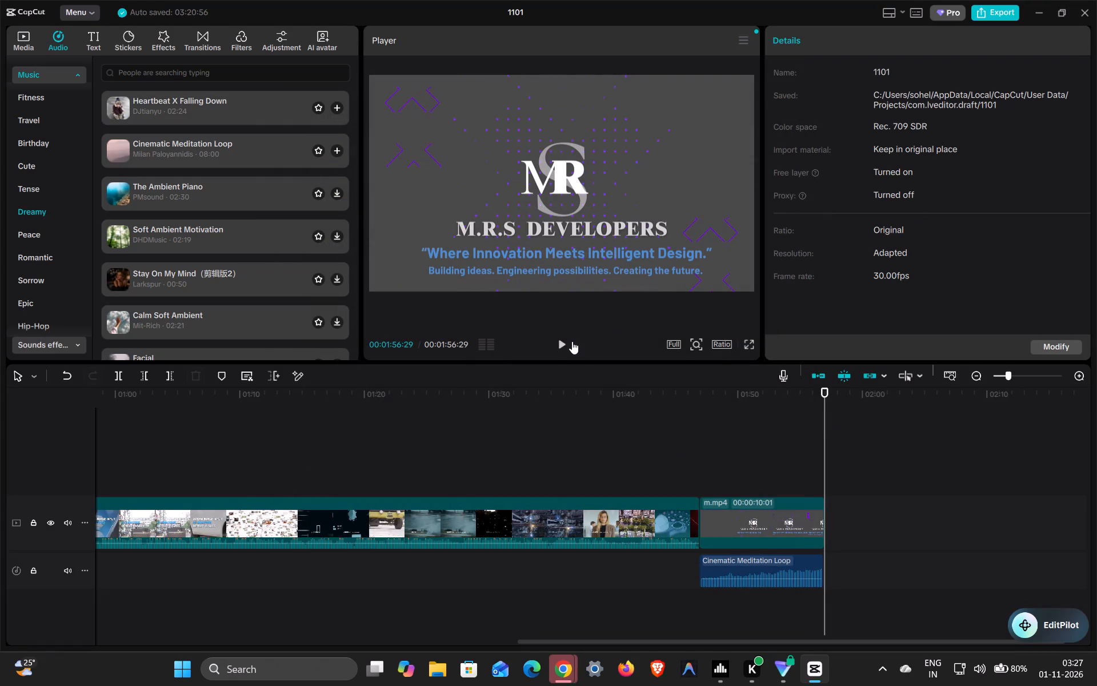
# Play the finished video in full screen from its very beginning to review it.
pyautogui.click(744, 345)
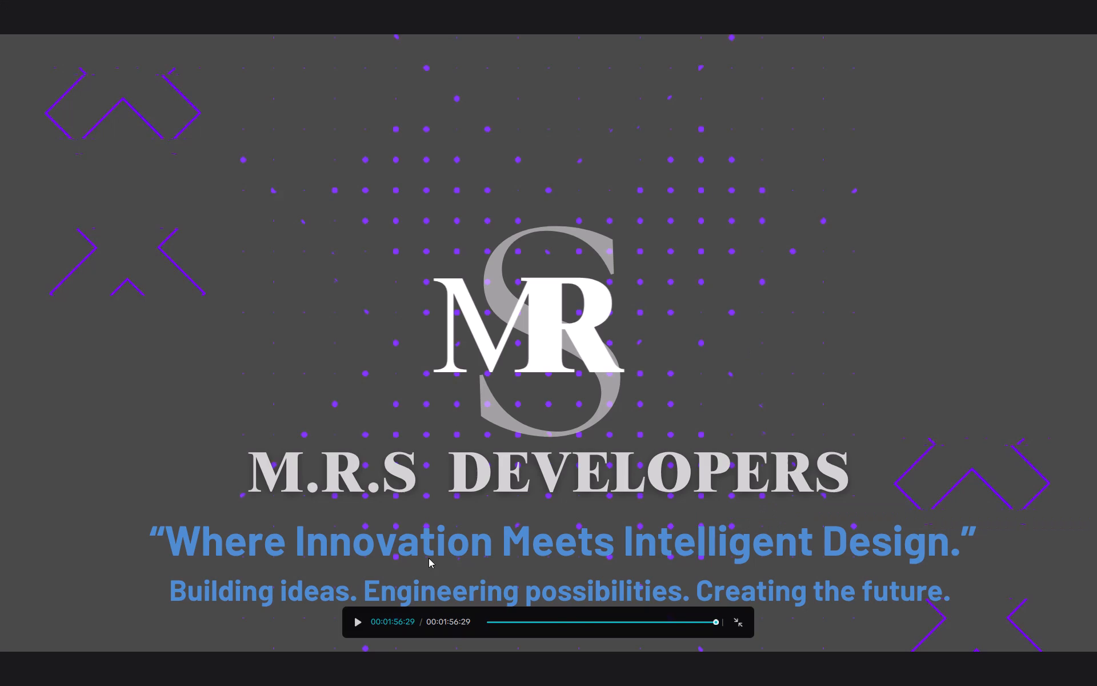
pyautogui.moveTo(714, 619); pyautogui.dragTo(448, 623)
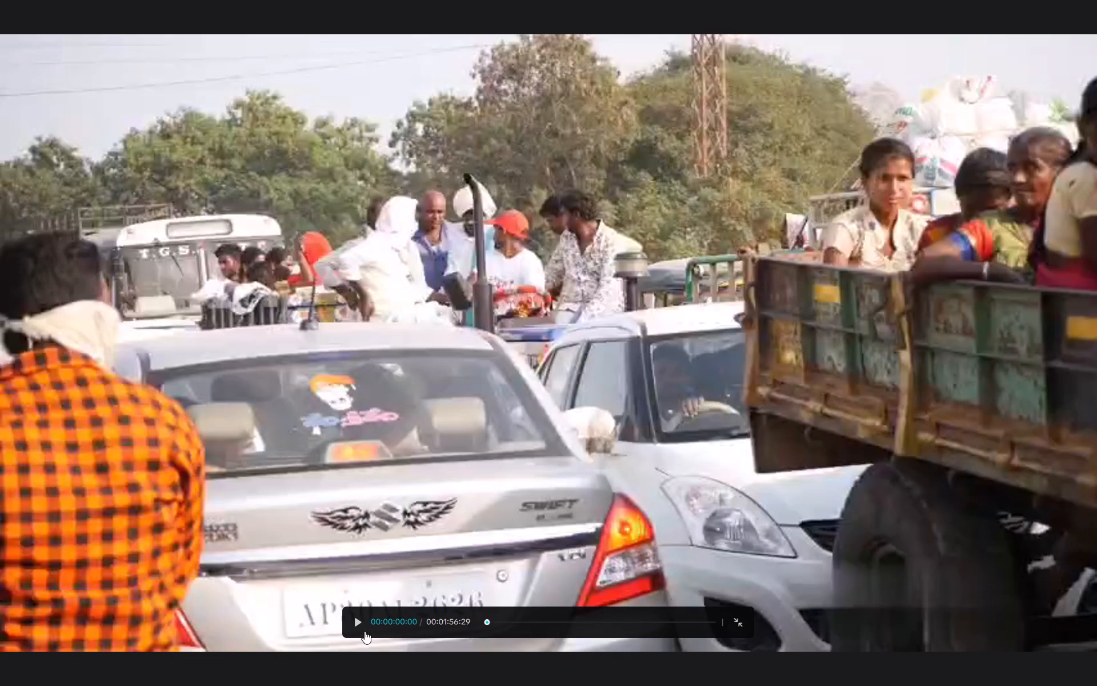
pyautogui.click(355, 624)
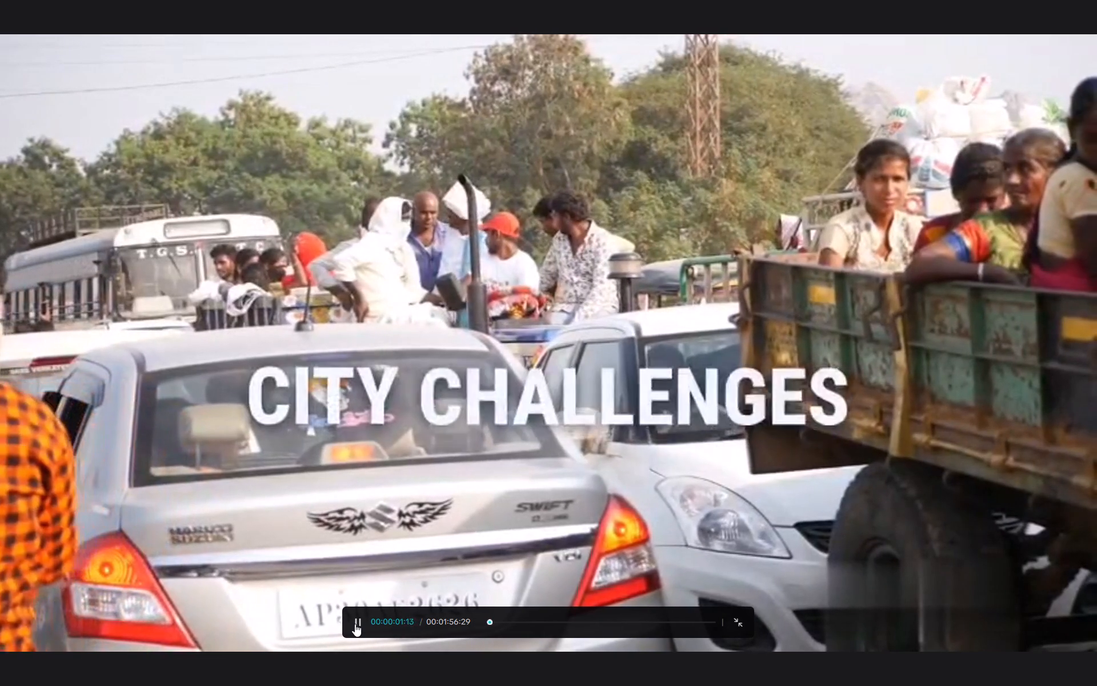
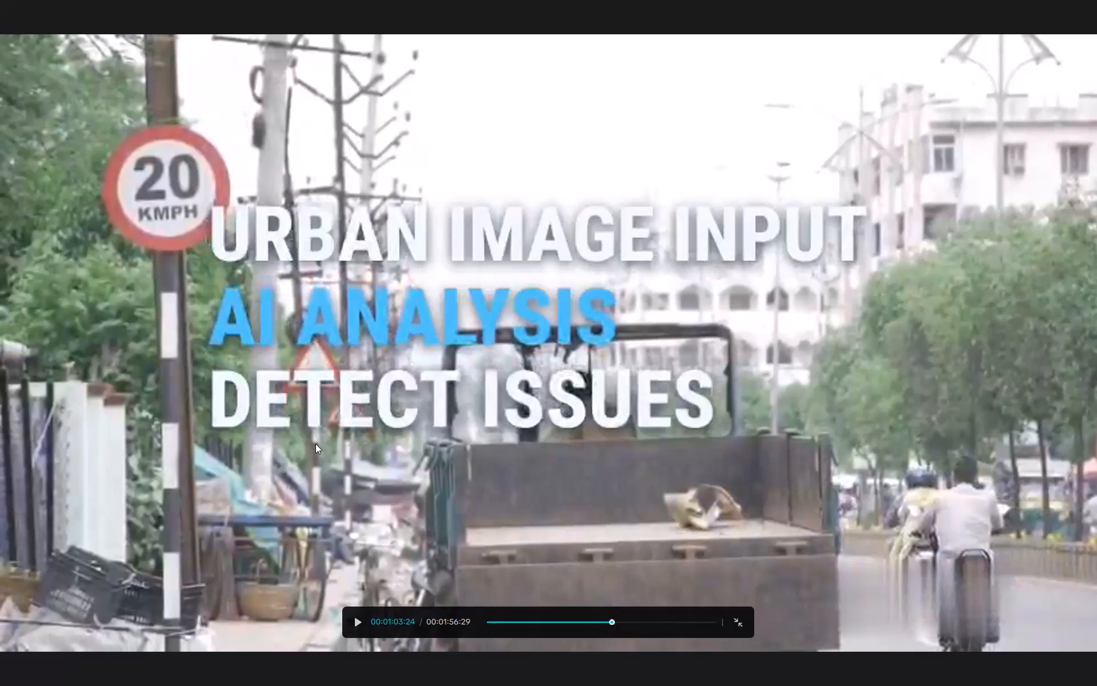
# Replay the full-screen video from about 00:00:51 to examine the Urban Image Input, AI Analysis, Detect Issues titles and the footage after them.
pyautogui.press('Left')
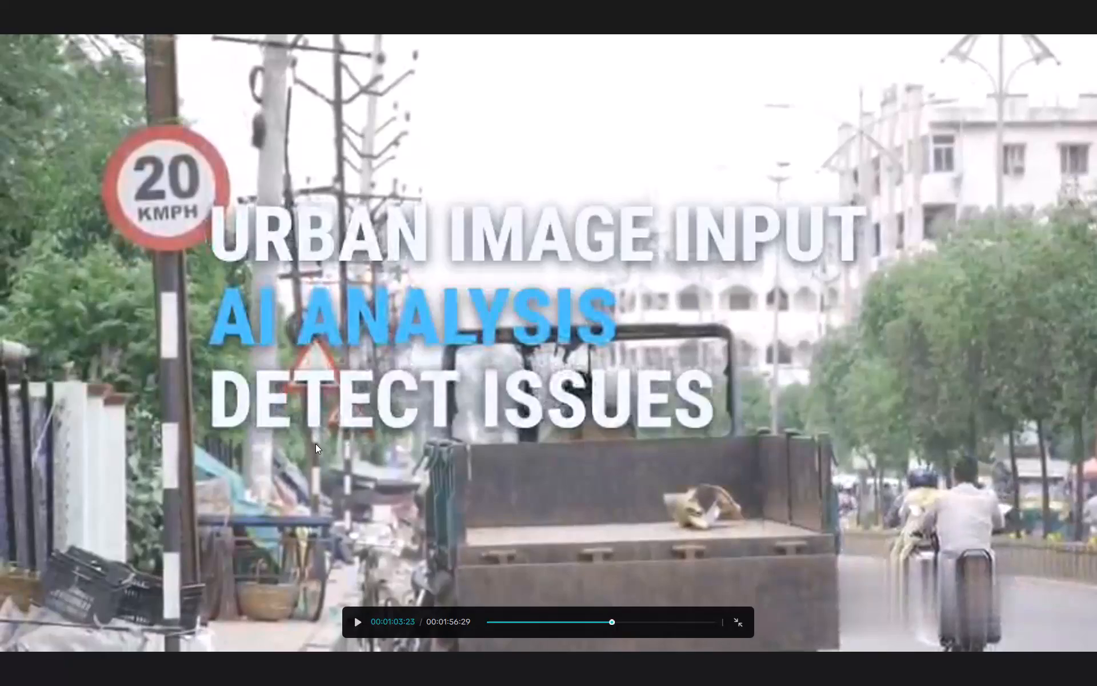
pyautogui.press('space')
pyautogui.press('Left')
pyautogui.press('Left')
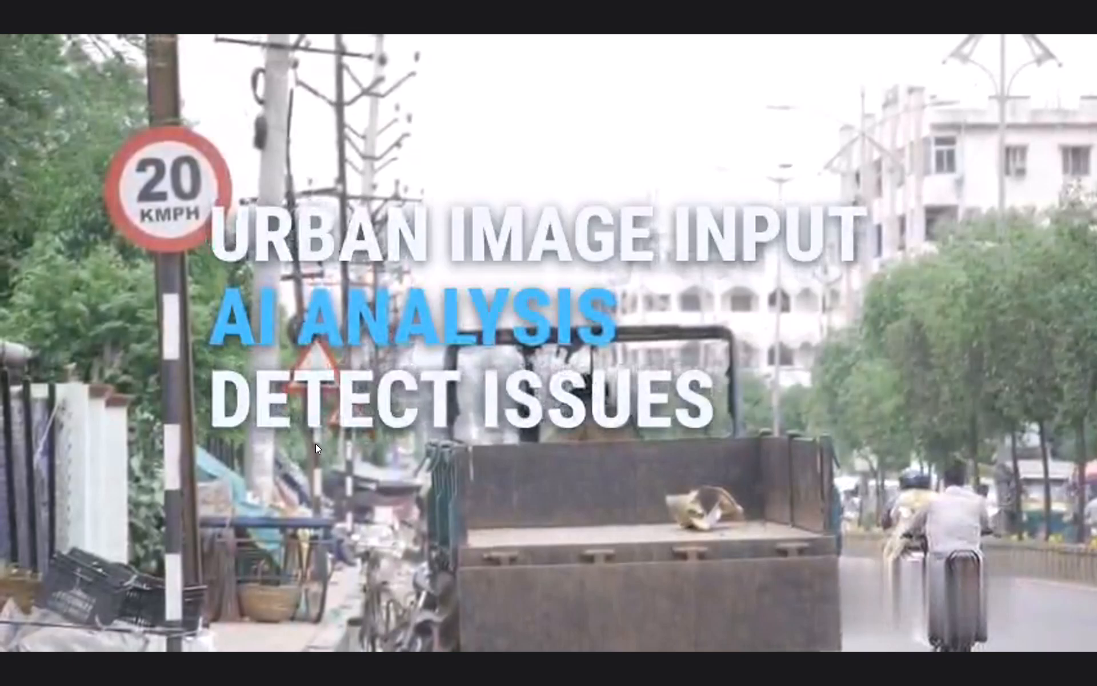
pyautogui.click(458, 541)
pyautogui.click(587, 625)
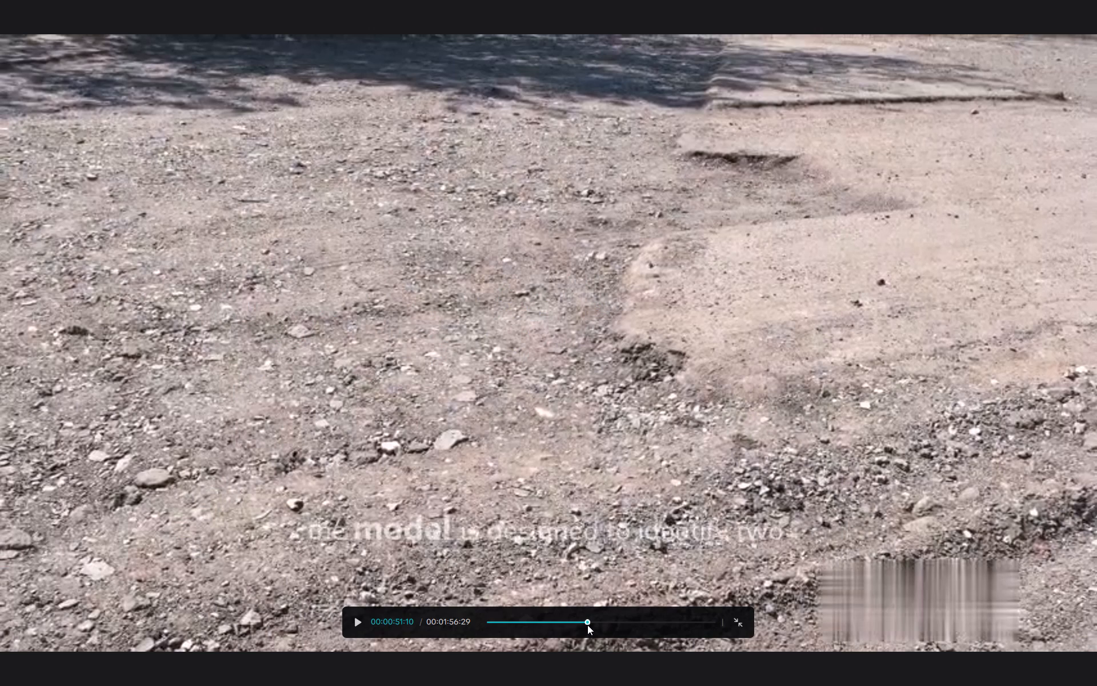
pyautogui.click(362, 623)
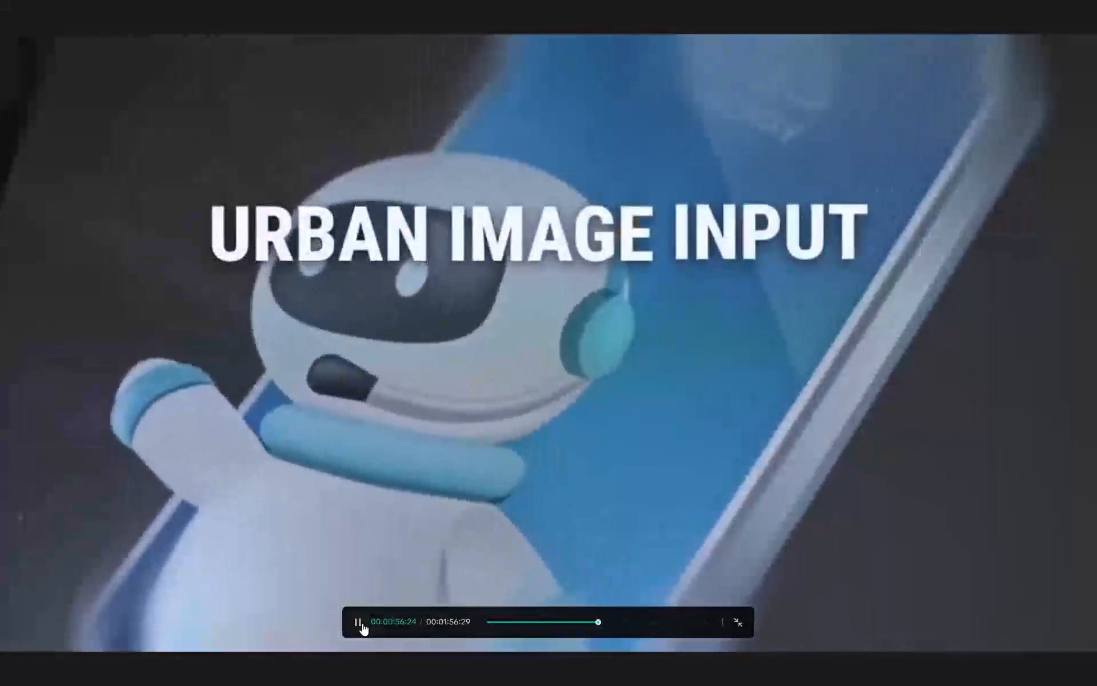
pyautogui.click(362, 623)
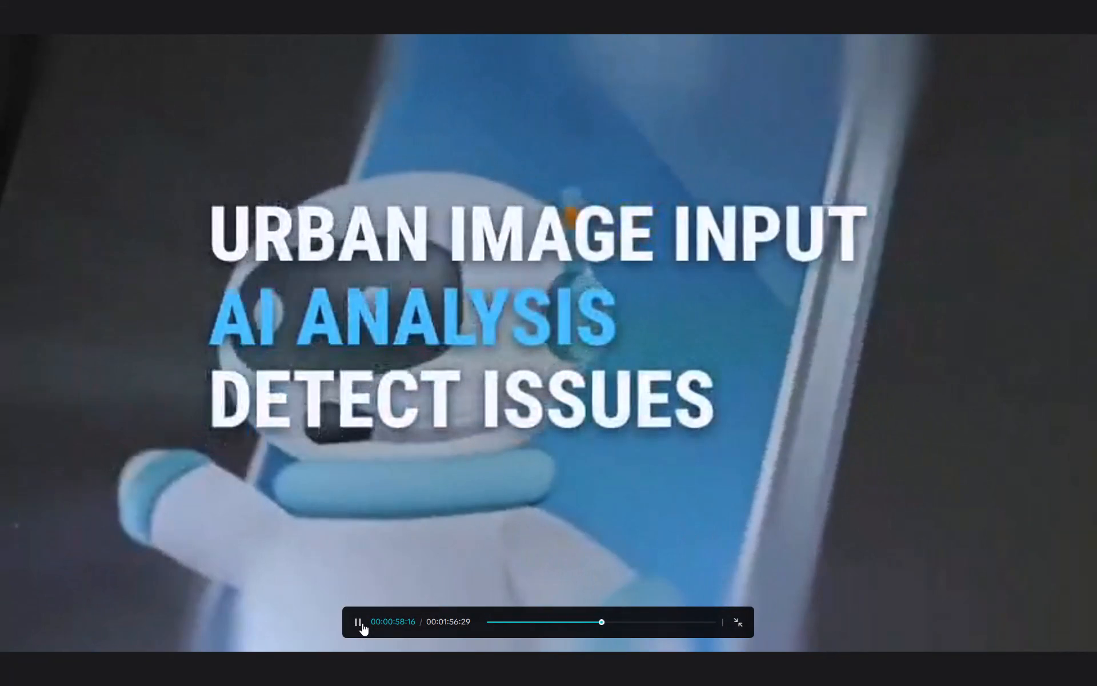
pyautogui.click(362, 623)
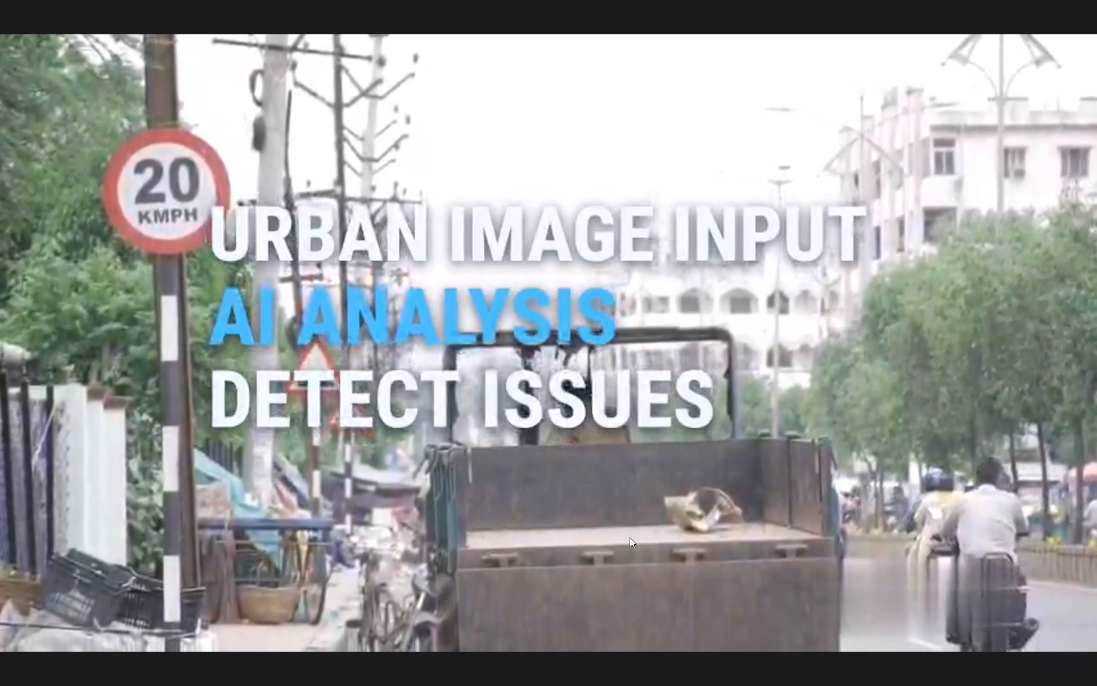
pyautogui.click(598, 576)
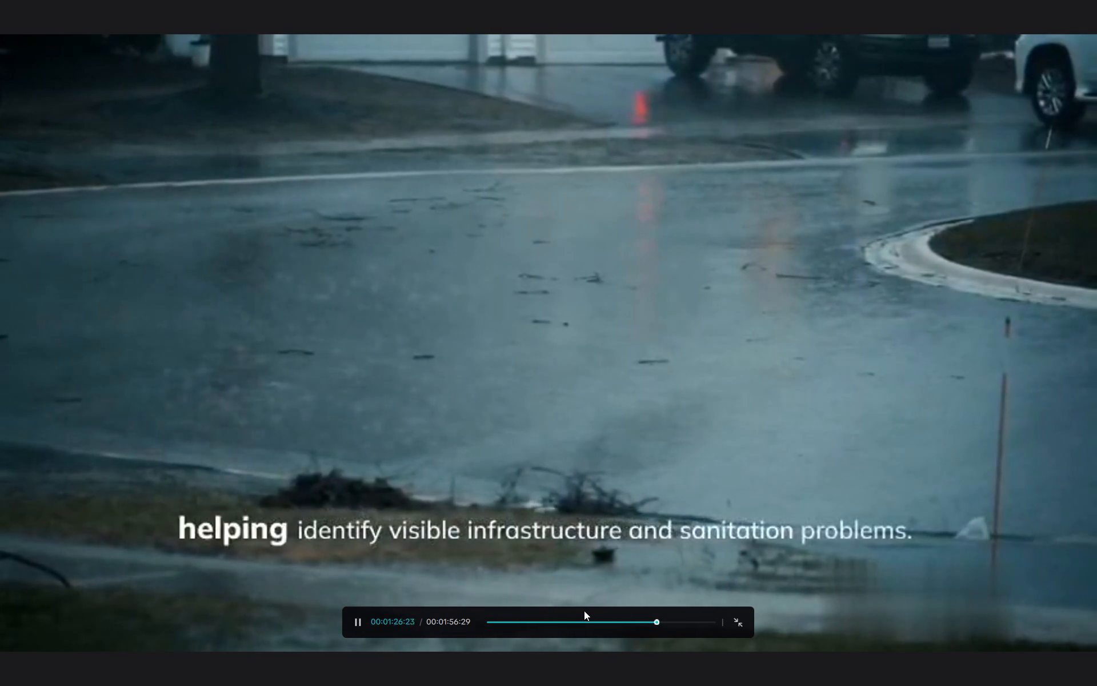
# Jump back to about a quarter of the way through the video and review it through the captions on the model's categories.
pyautogui.click(541, 621)
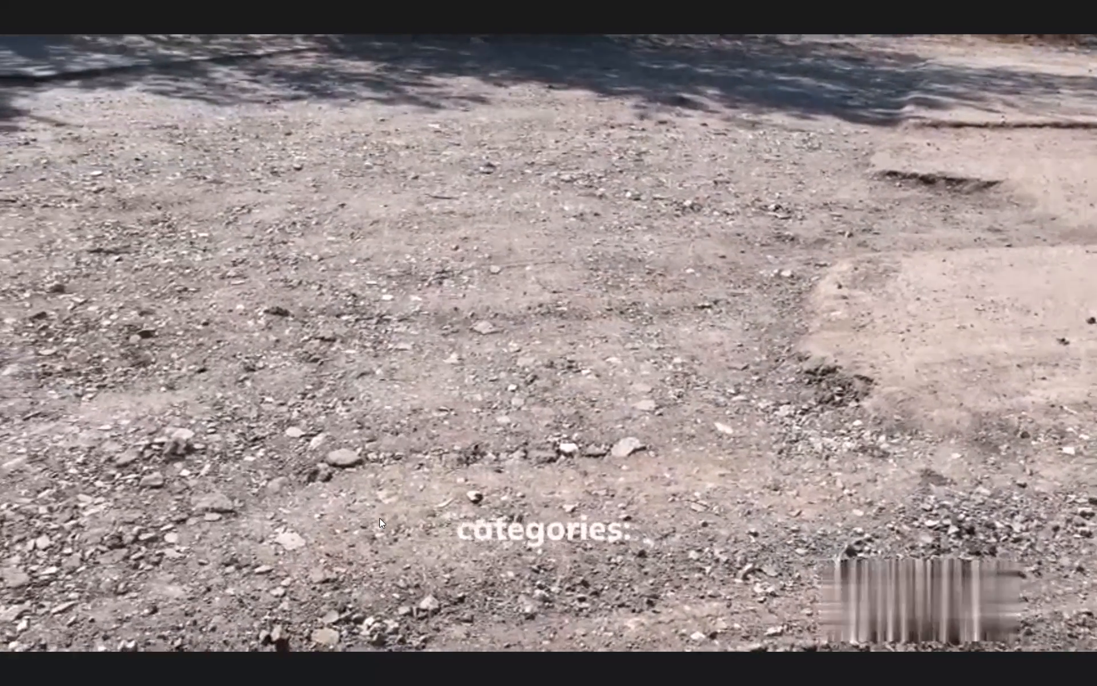
pyautogui.click(491, 484)
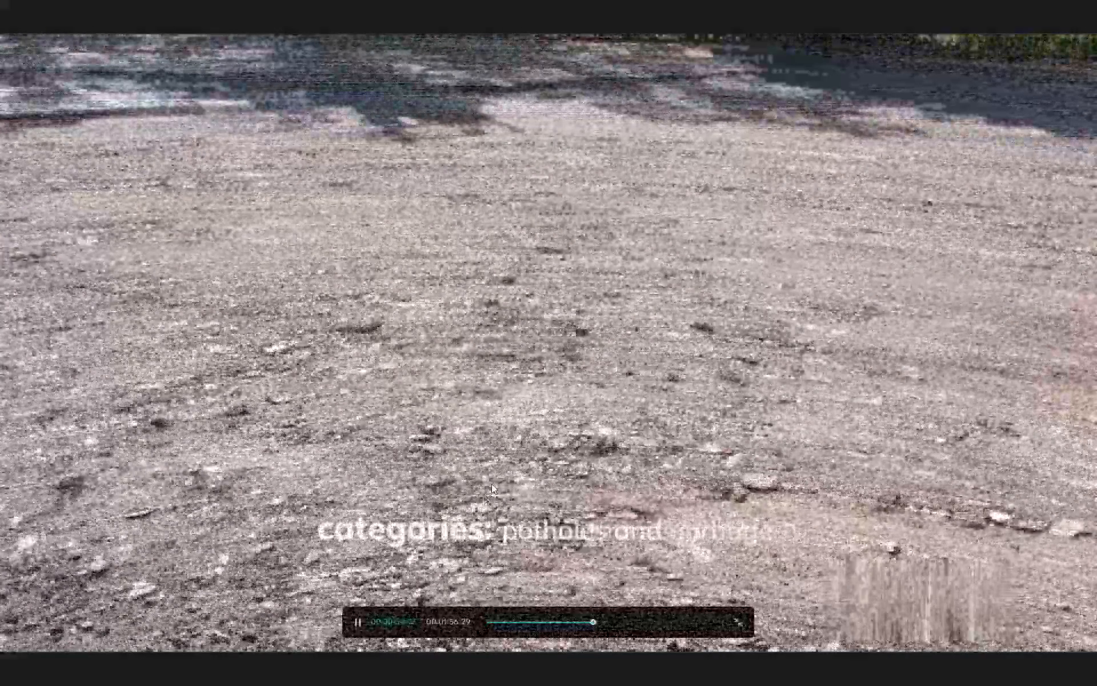